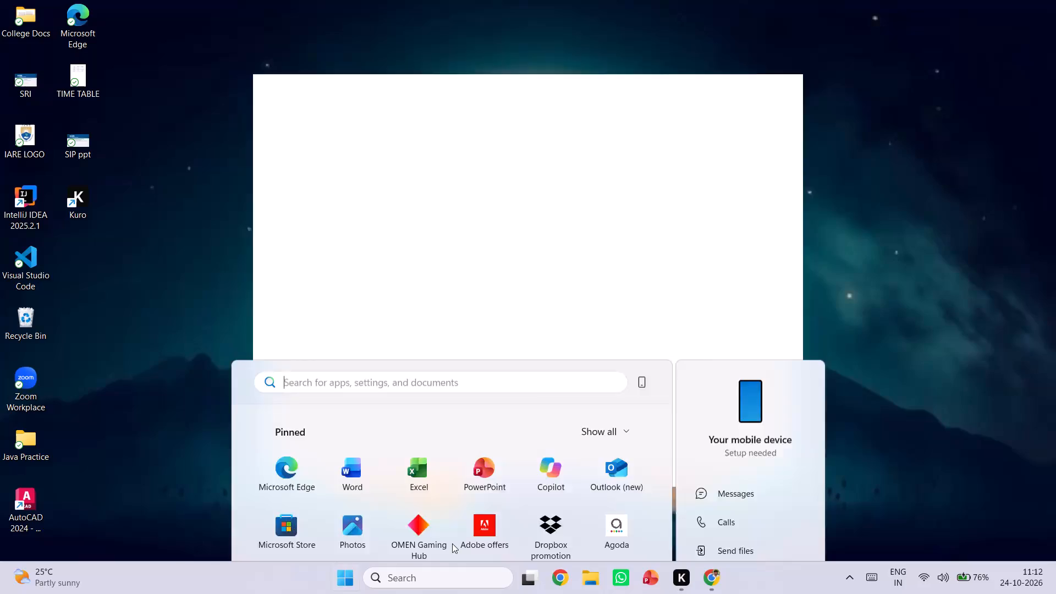
Search for PowerPoint from the desktop and launch it.
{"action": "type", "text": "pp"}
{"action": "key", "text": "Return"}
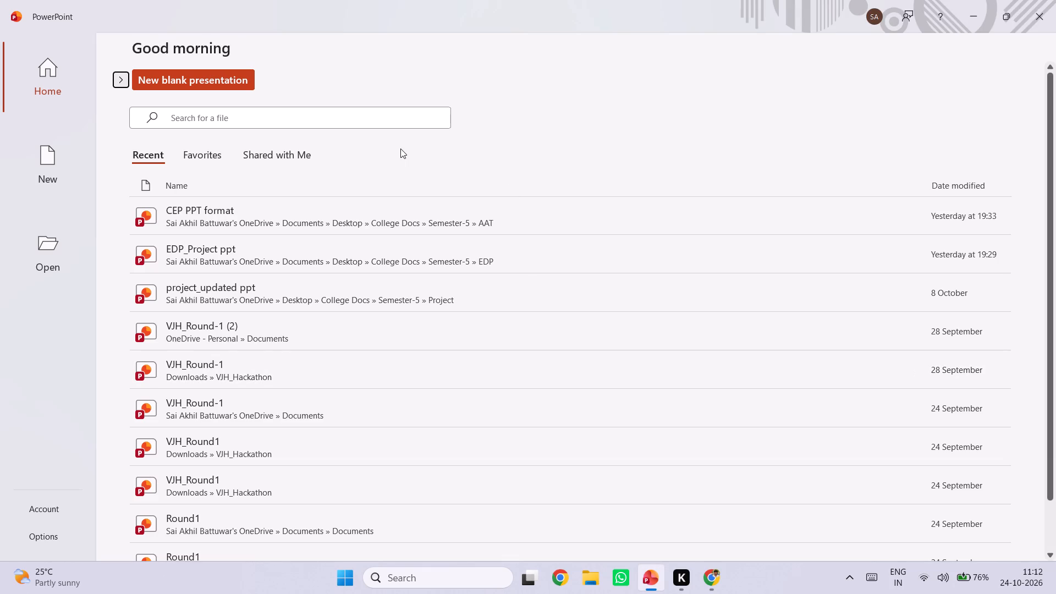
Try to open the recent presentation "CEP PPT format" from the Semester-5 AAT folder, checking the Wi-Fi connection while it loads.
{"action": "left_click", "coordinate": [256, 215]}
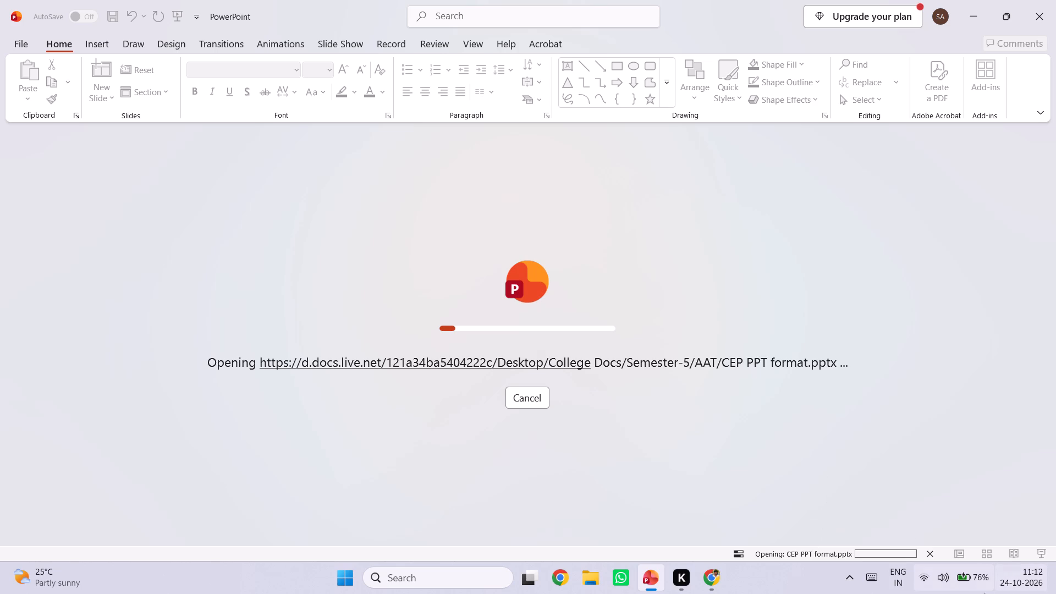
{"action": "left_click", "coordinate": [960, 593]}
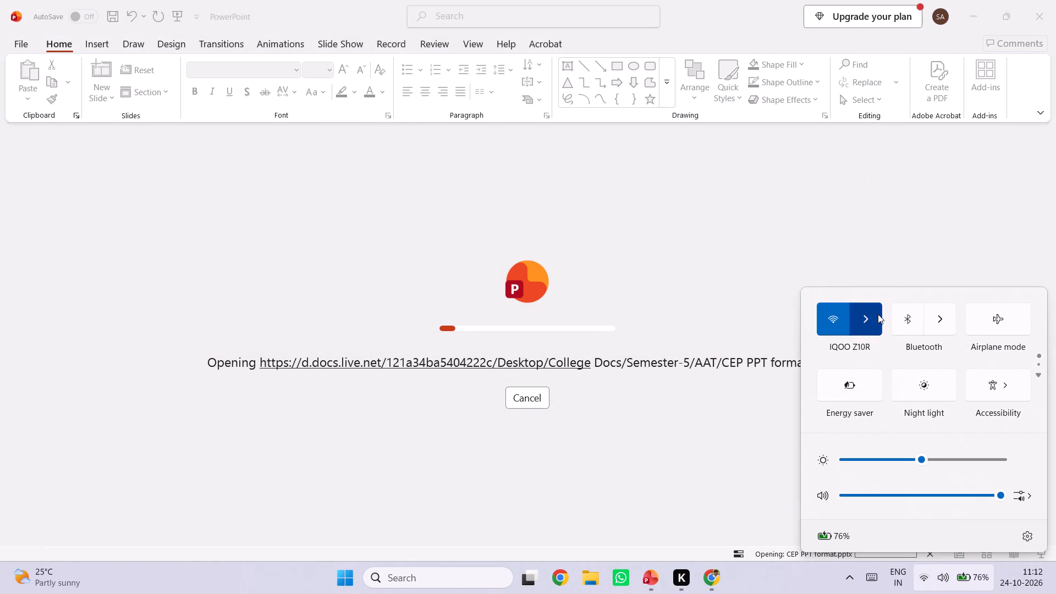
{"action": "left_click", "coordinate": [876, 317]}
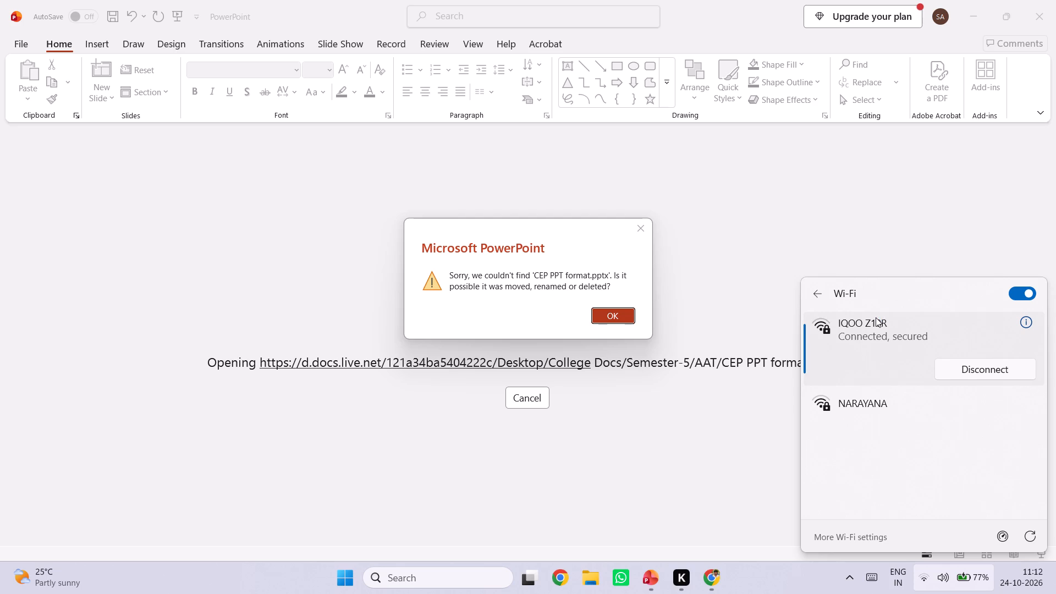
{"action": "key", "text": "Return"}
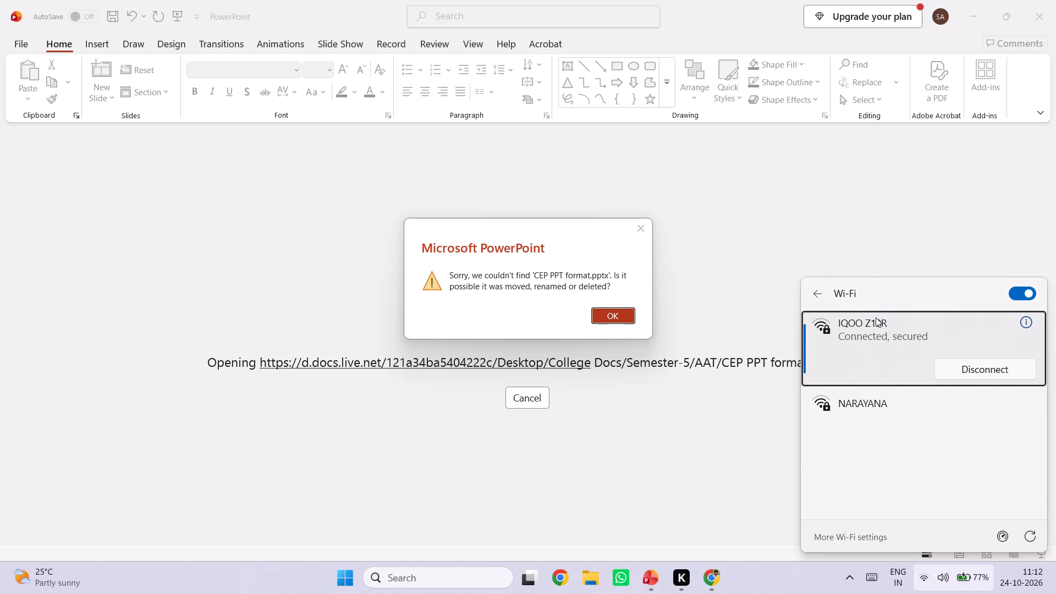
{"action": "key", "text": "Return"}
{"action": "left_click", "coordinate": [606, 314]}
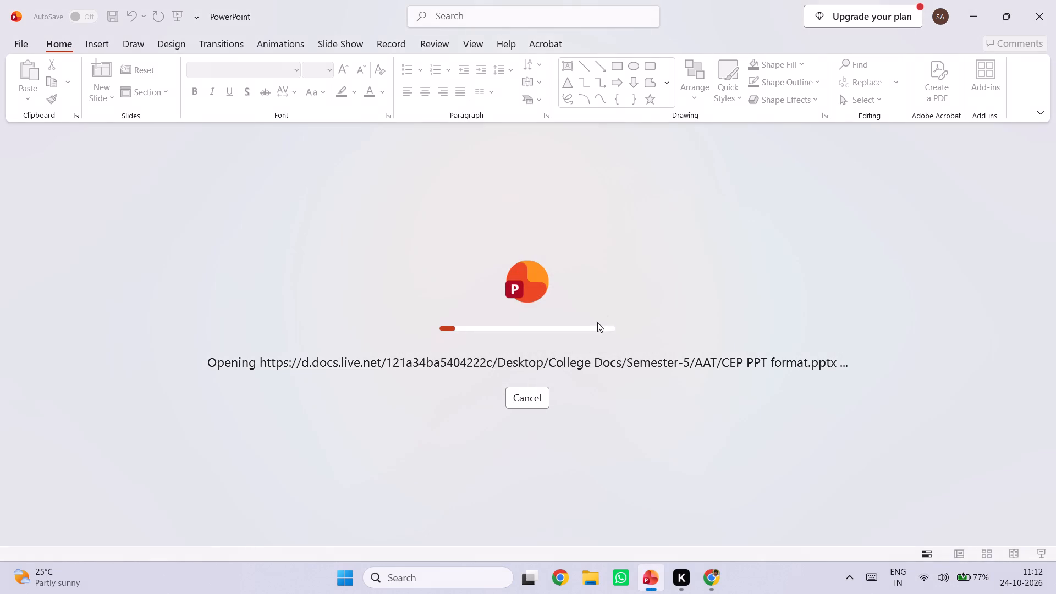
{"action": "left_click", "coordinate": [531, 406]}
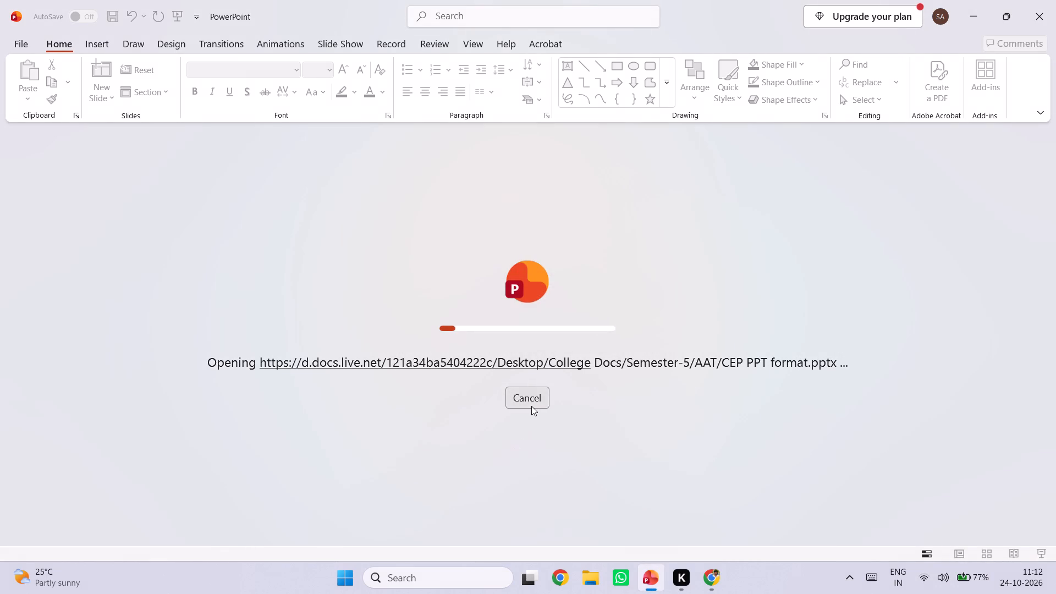
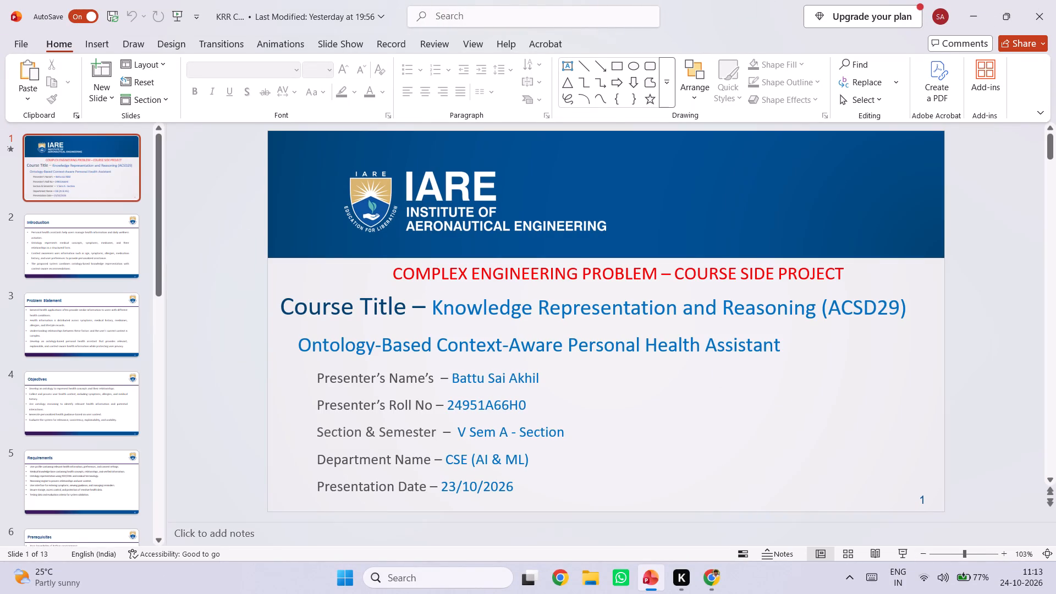
Look through the health assistant presentation from the title slide to the last slide, and return to the title slide.
{"action": "key", "text": "Down"}
{"action": "key", "text": "Down"}
{"action": "key", "text": "Down"}
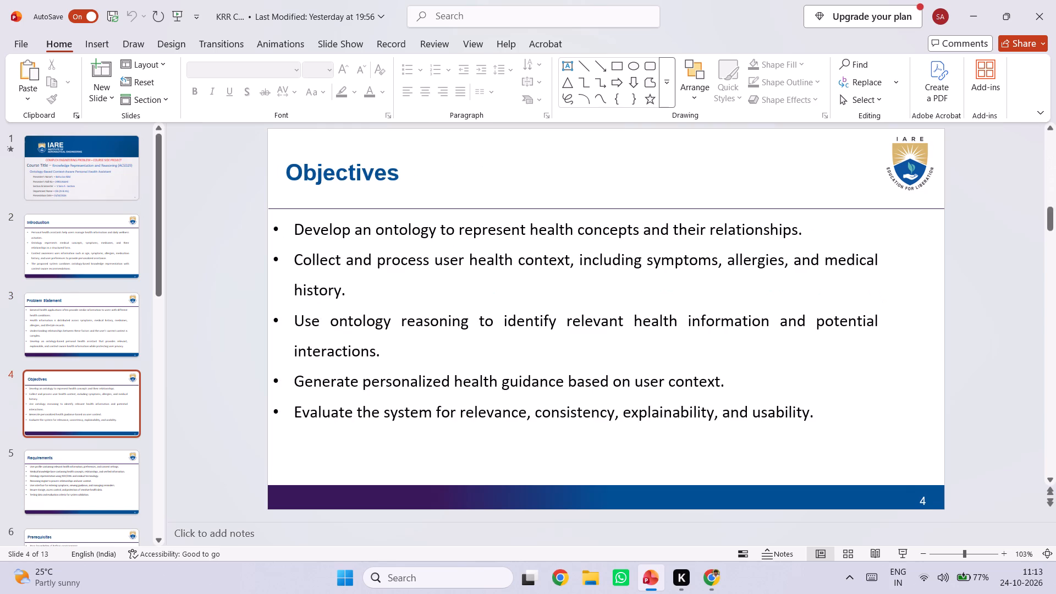
{"action": "key", "text": "Down"}
{"action": "key", "text": "Down"}
{"action": "key", "text": "Down"}
{"action": "key", "text": "Down"}
{"action": "key", "text": "Down"}
{"action": "key", "text": "Down"}
{"action": "key", "text": "Down"}
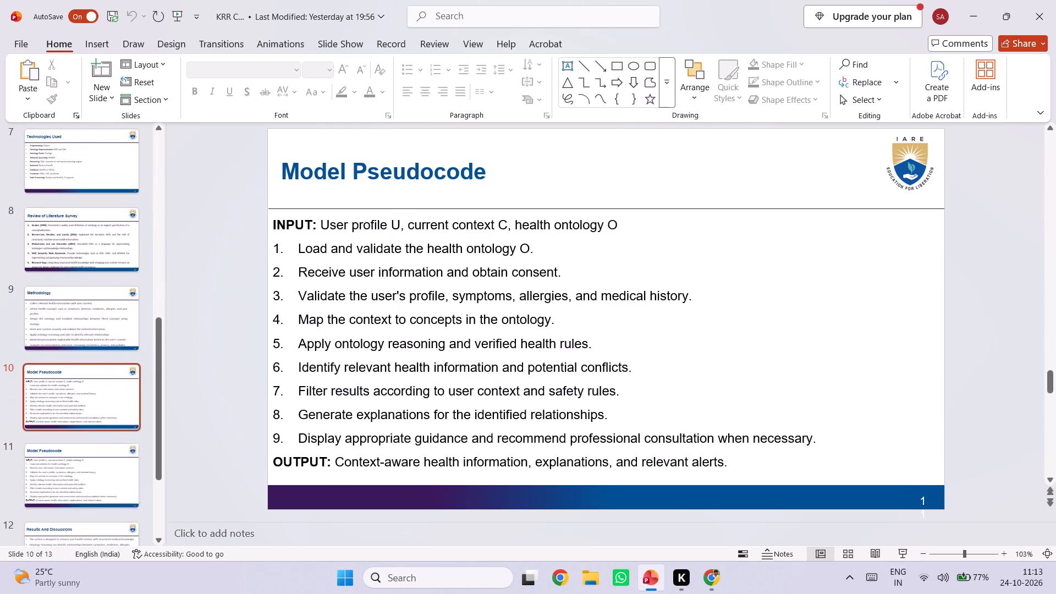
{"action": "key", "text": "Down"}
{"action": "key", "text": "Down"}
{"action": "key", "text": "Down"}
{"action": "key", "text": "Up"}
{"action": "key", "text": "Up"}
{"action": "key", "text": "Up"}
{"action": "key", "text": "Up"}
{"action": "key", "text": "Up"}
{"action": "key", "text": "Up"}
{"action": "key", "text": "Up"}
{"action": "key", "text": "Up"}
{"action": "key", "text": "Up"}
{"action": "key", "text": "Up"}
{"action": "key", "text": "Up"}
{"action": "key", "text": "Up"}
{"action": "key", "text": "Up"}
{"action": "key", "text": "Up"}
{"action": "key", "text": "Up"}
{"action": "key", "text": "Up"}
{"action": "key", "text": "Up"}
{"action": "key", "text": "Up"}
{"action": "key", "text": "Up"}
{"action": "key", "text": "Up"}
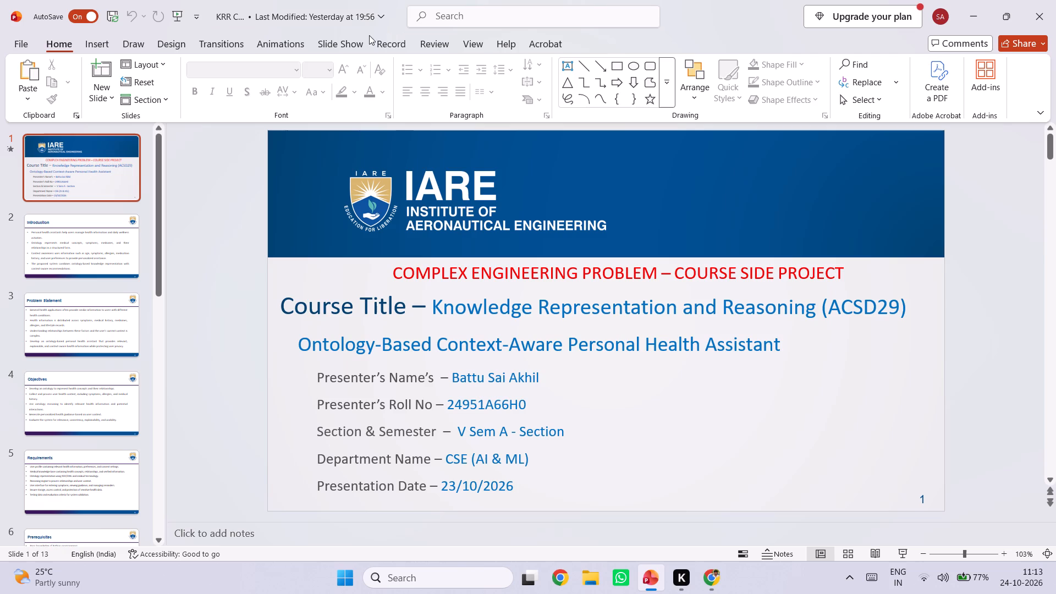
Open the slide show recording view starting from the current slide, the title slide.
{"action": "left_click", "coordinate": [389, 40]}
{"action": "left_click", "coordinate": [23, 102]}
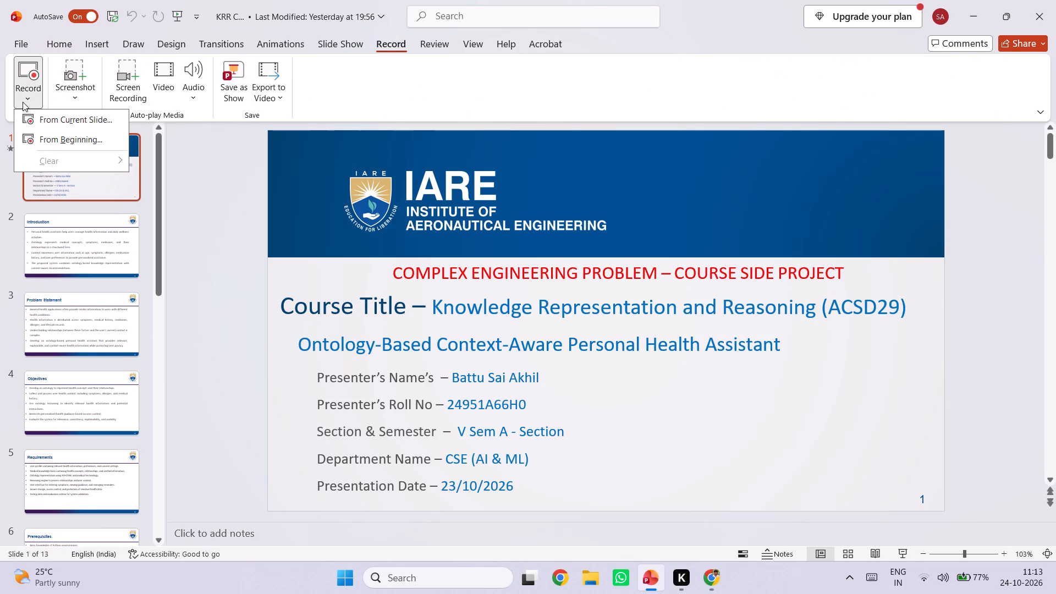
{"action": "left_click", "coordinate": [70, 118]}
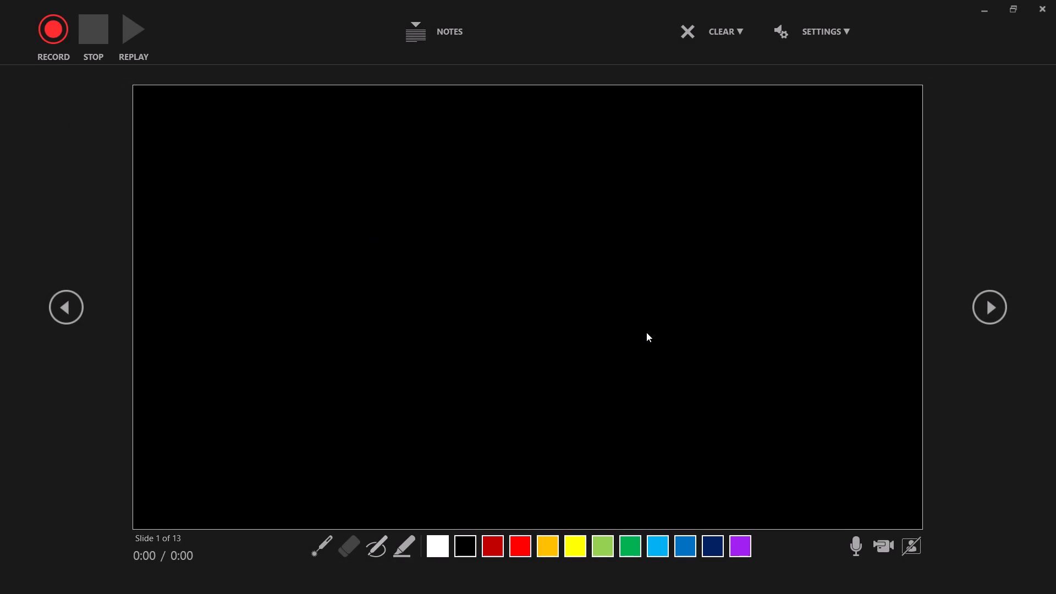
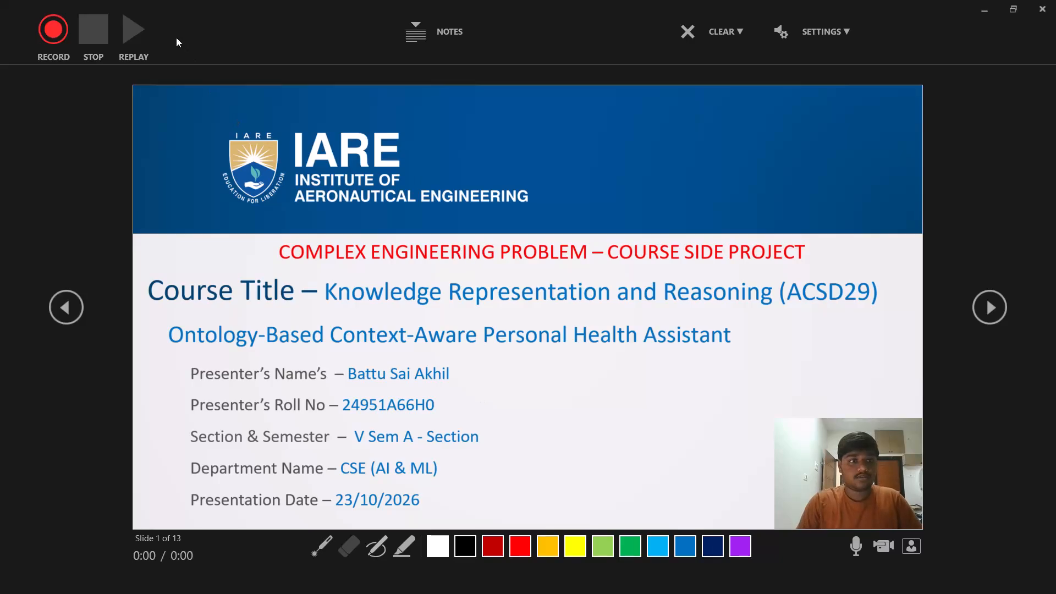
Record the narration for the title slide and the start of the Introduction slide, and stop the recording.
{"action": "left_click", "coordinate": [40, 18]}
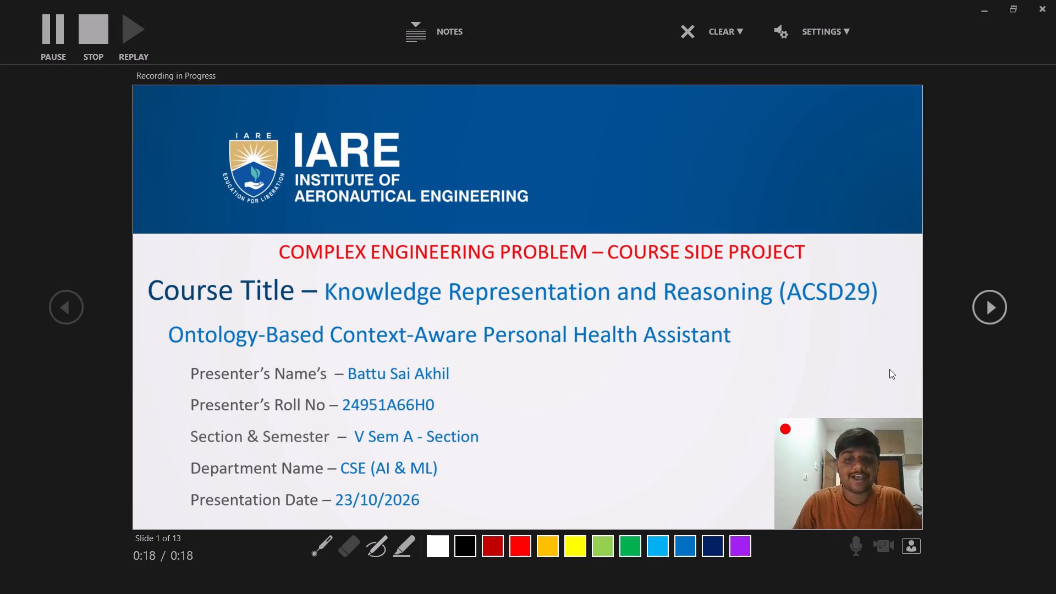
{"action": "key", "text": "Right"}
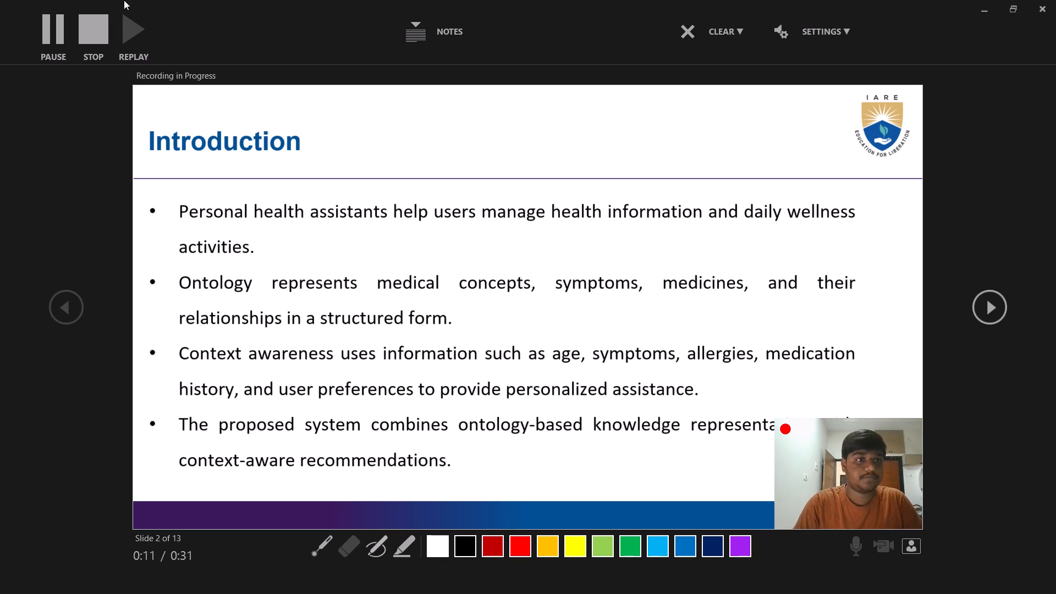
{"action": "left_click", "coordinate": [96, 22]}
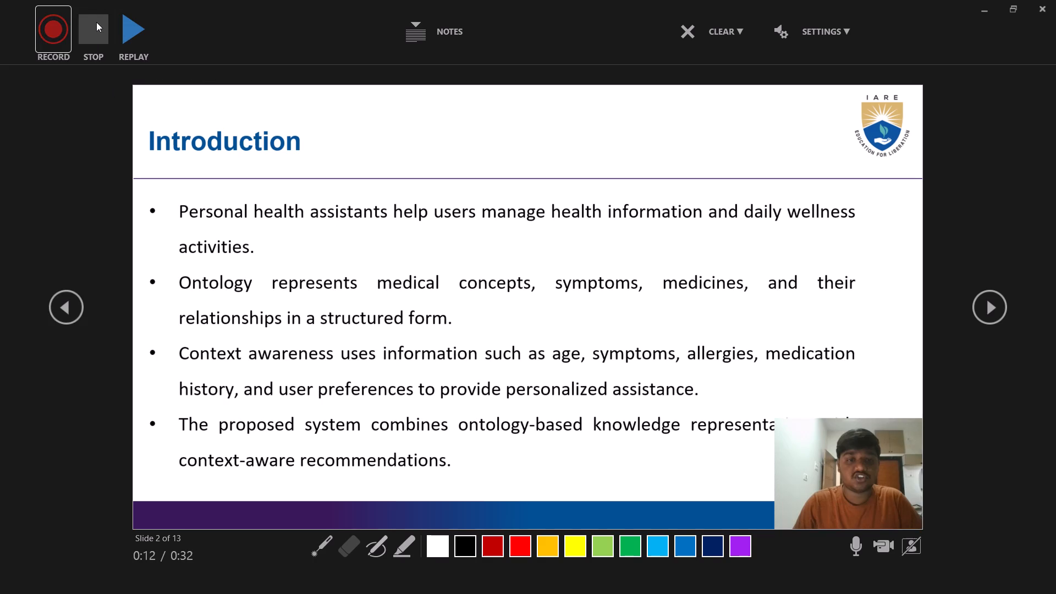
Replay the recording on the Introduction slide and close the recording view.
{"action": "left_click", "coordinate": [124, 34]}
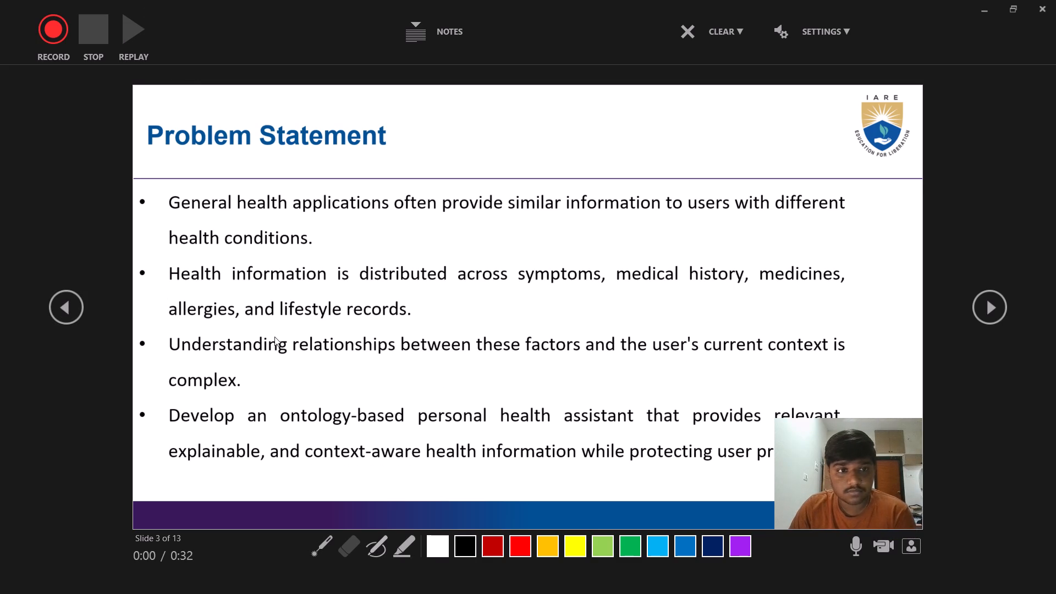
{"action": "left_click", "coordinate": [75, 313]}
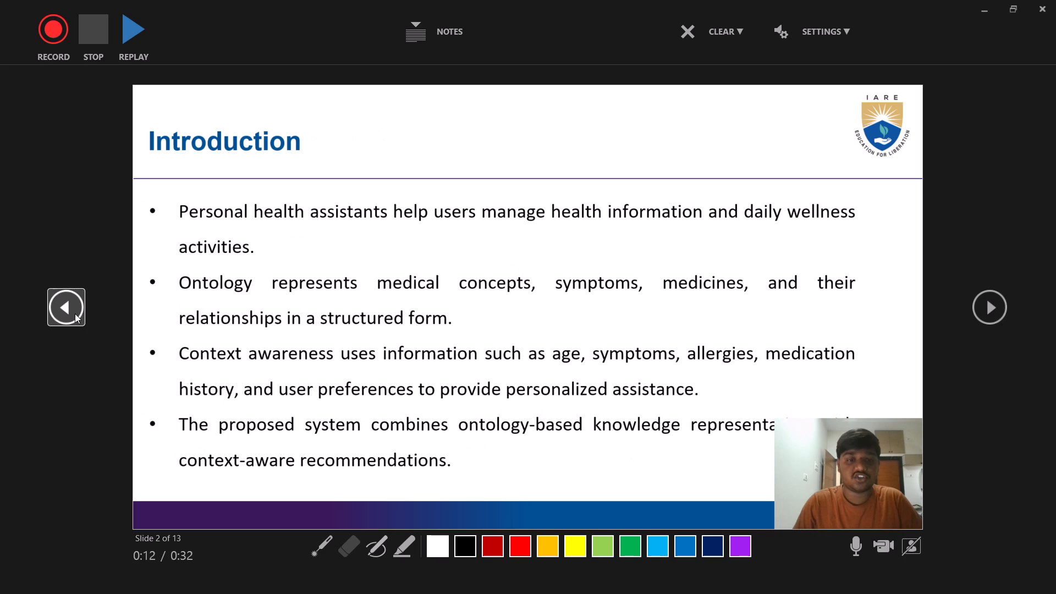
{"action": "left_click", "coordinate": [124, 25]}
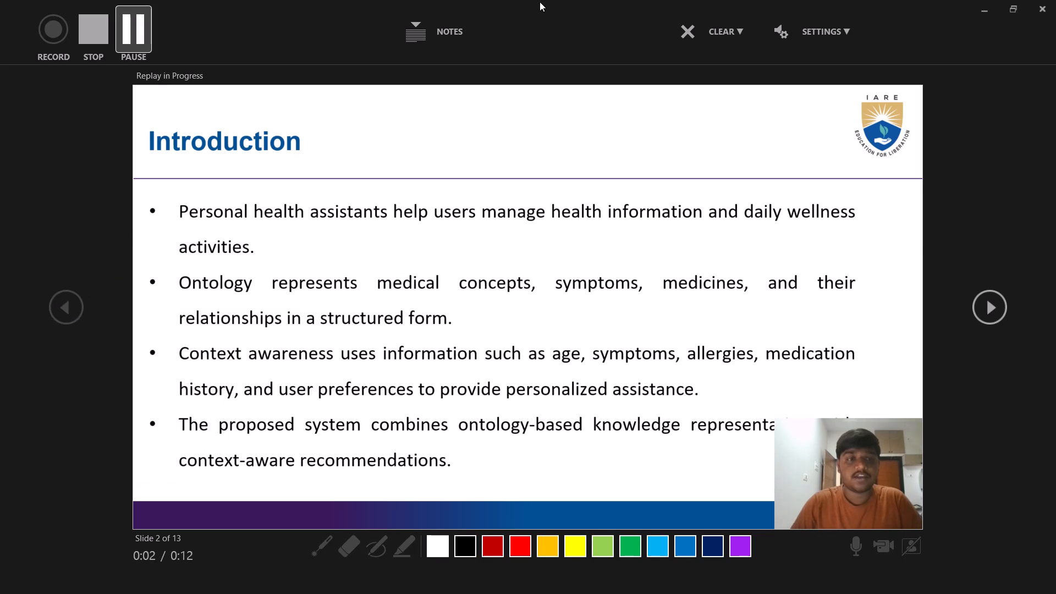
{"action": "left_click", "coordinate": [1043, 15]}
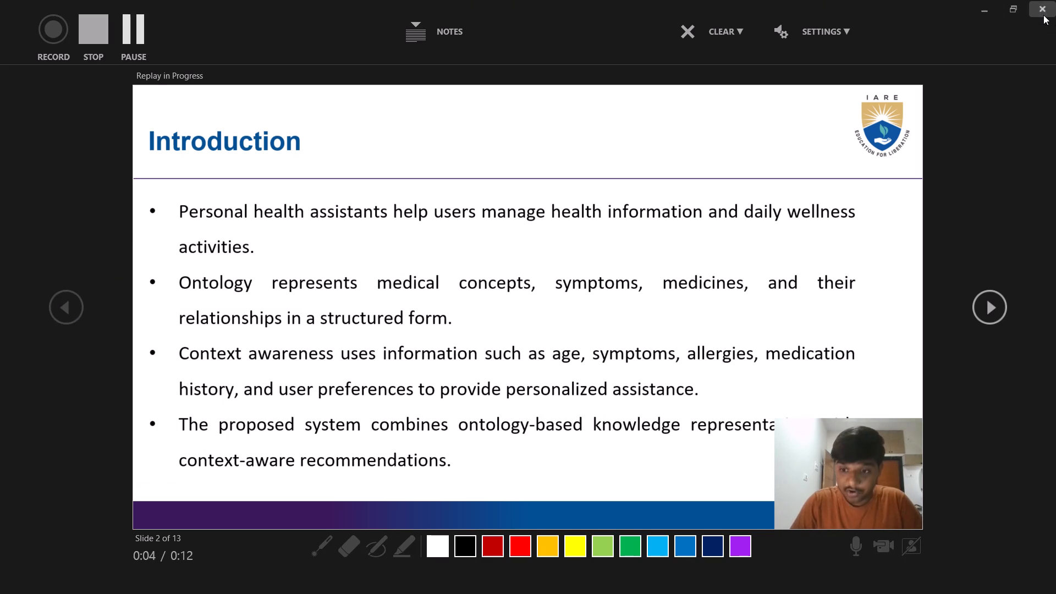
Play back the recorded webcam video on the title slide to review it.
{"action": "scroll", "coordinate": [616, 376], "scroll_direction": "up", "scroll_amount": 6}
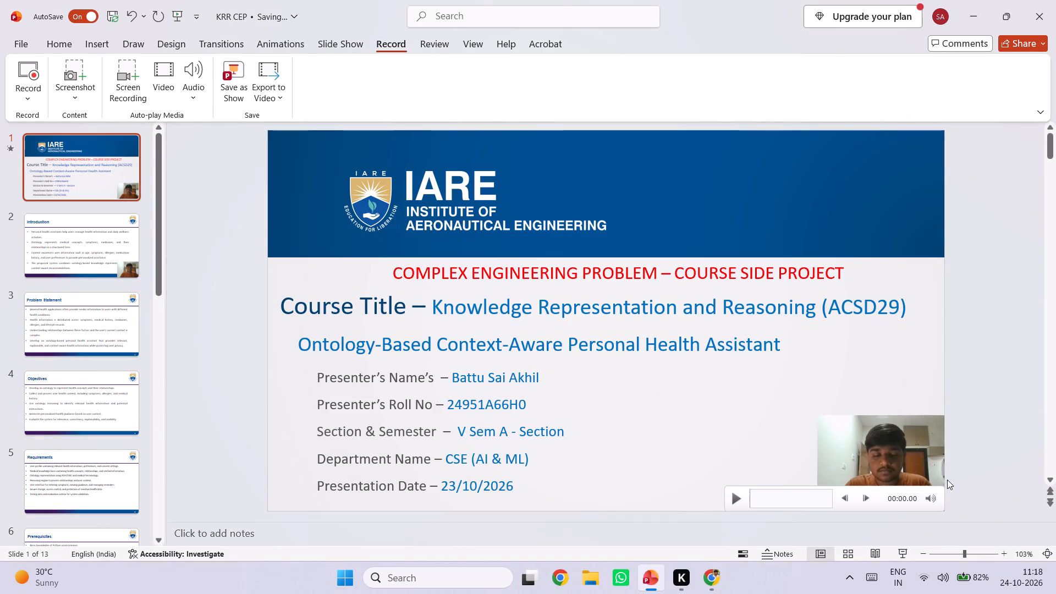
{"action": "left_click", "coordinate": [738, 499]}
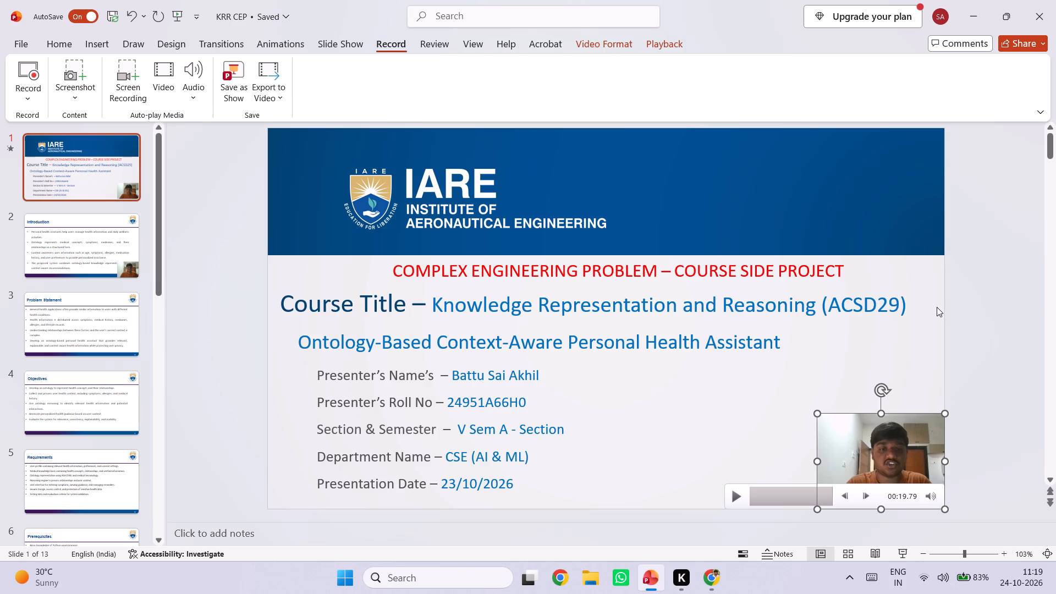
{"action": "key", "text": "Escape"}
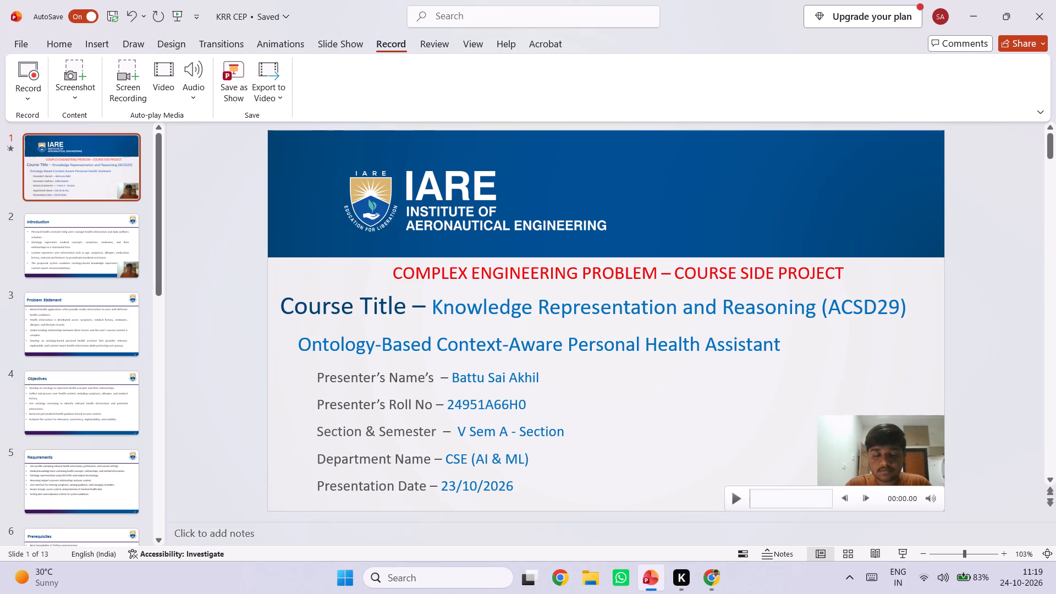
Delete the recorded webcam videos from the title slide and the Introduction slide.
{"action": "left_click", "coordinate": [874, 447]}
{"action": "key", "text": "Delete"}
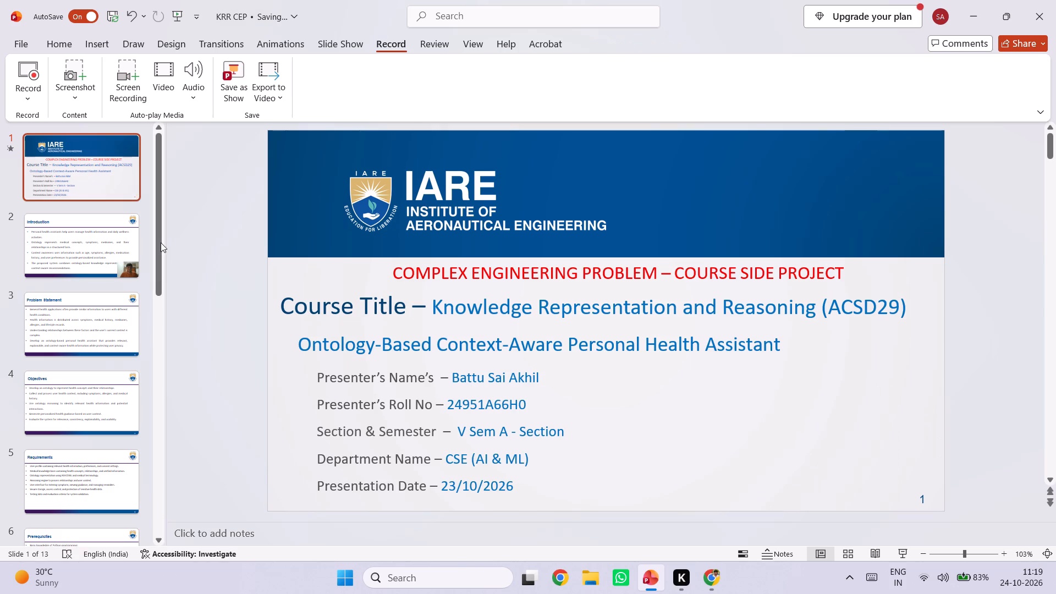
{"action": "left_click", "coordinate": [81, 266]}
{"action": "left_click", "coordinate": [870, 442]}
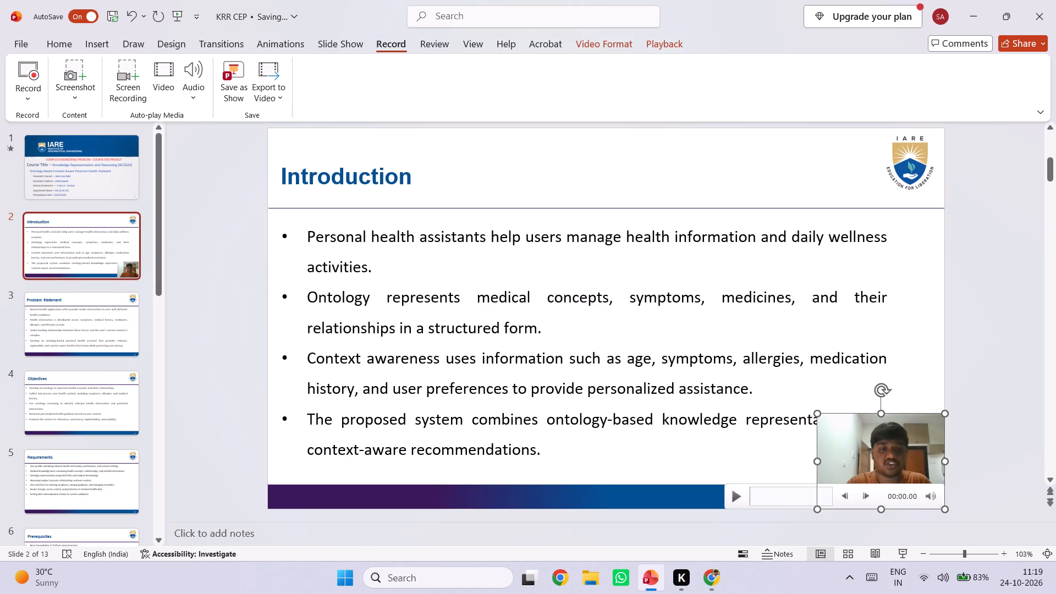
{"action": "key", "text": "Delete"}
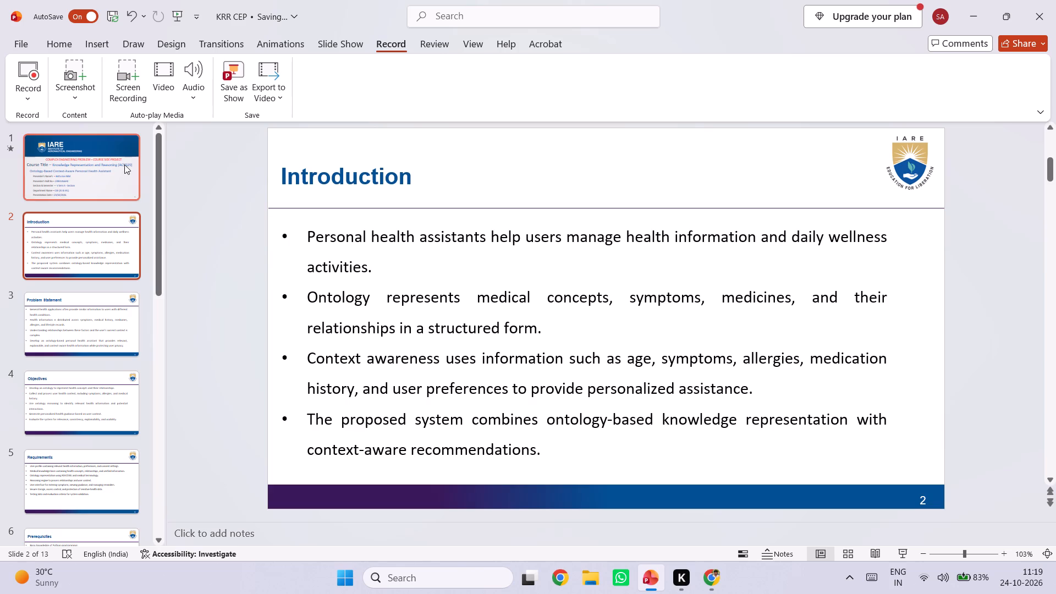
Reopen the recording view from the current slide, with the title slide selected.
{"action": "left_click", "coordinate": [122, 164]}
{"action": "left_click", "coordinate": [20, 106]}
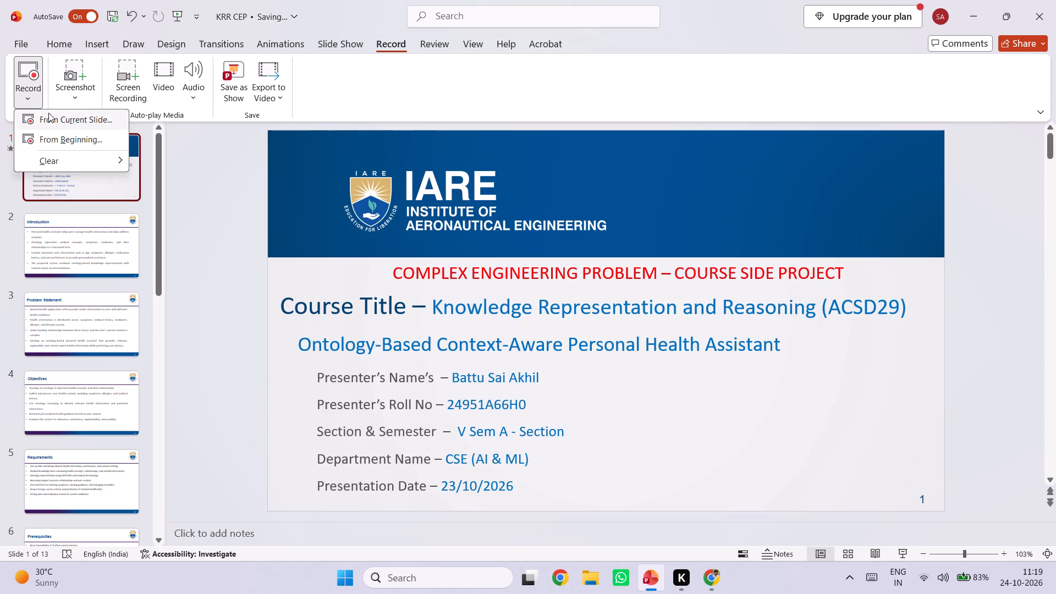
{"action": "left_click", "coordinate": [49, 113]}
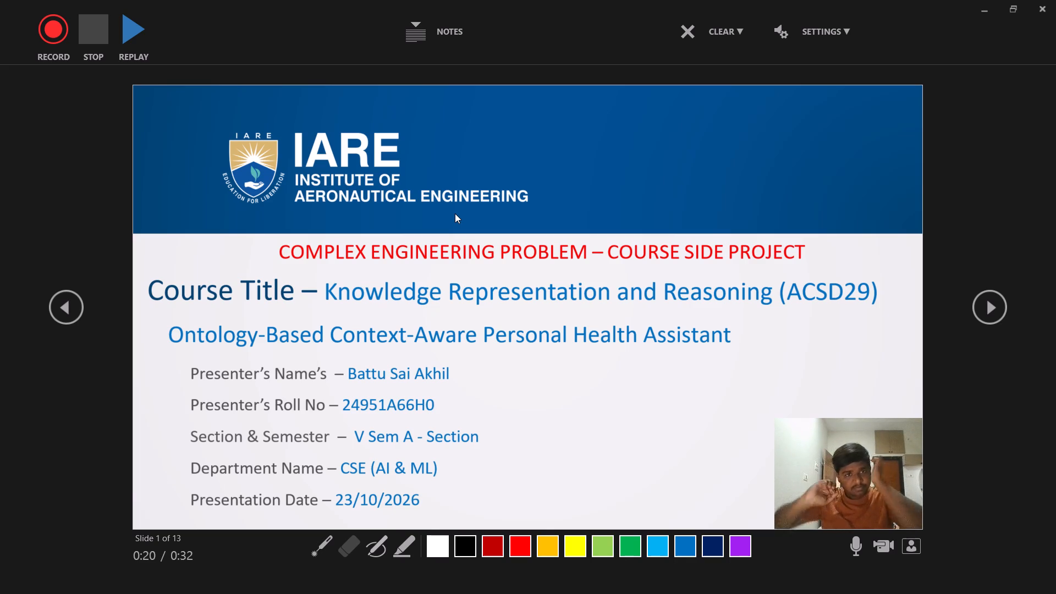
Clear the existing recording on the title slide within the recording view.
{"action": "left_click", "coordinate": [739, 32]}
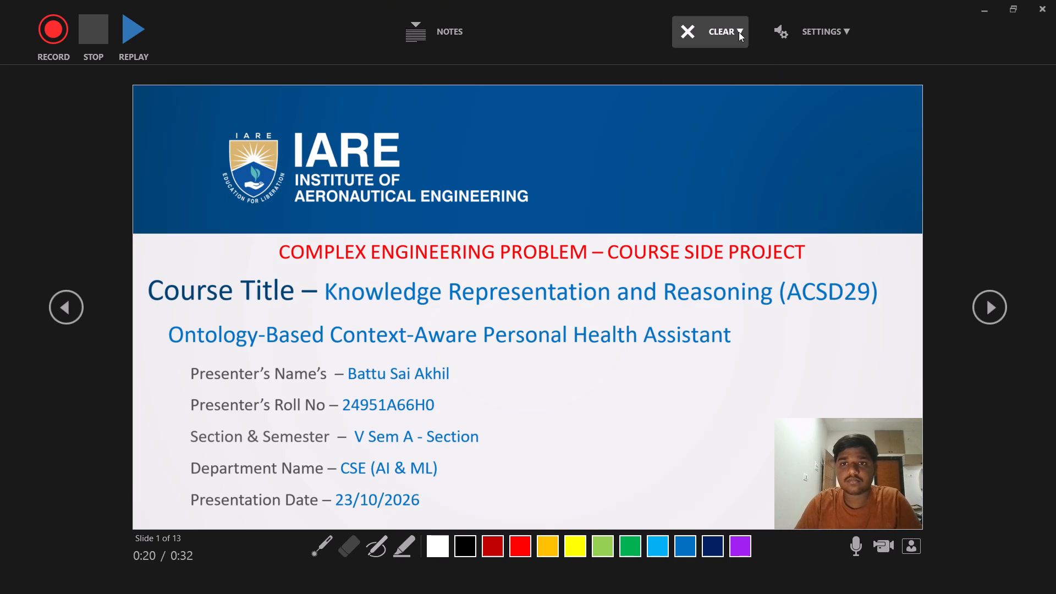
{"action": "left_click", "coordinate": [748, 83]}
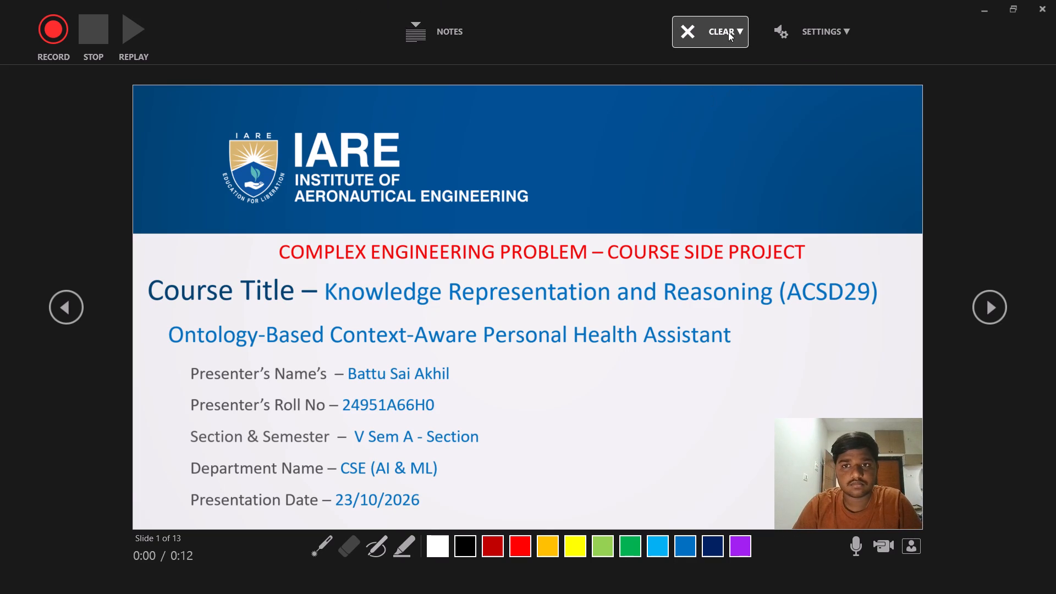
{"action": "left_click", "coordinate": [728, 32]}
{"action": "left_click", "coordinate": [733, 99]}
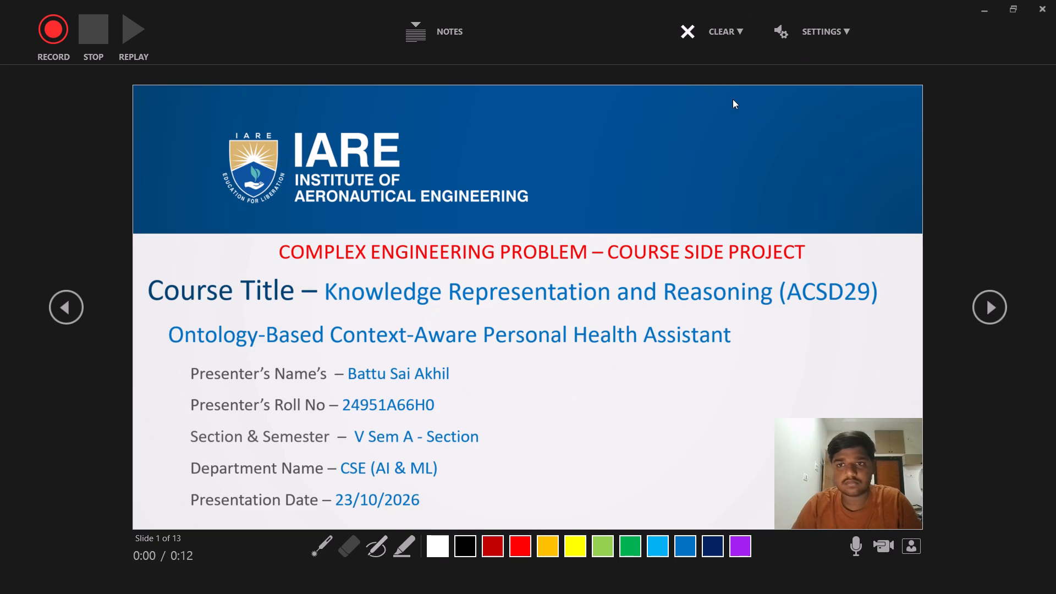
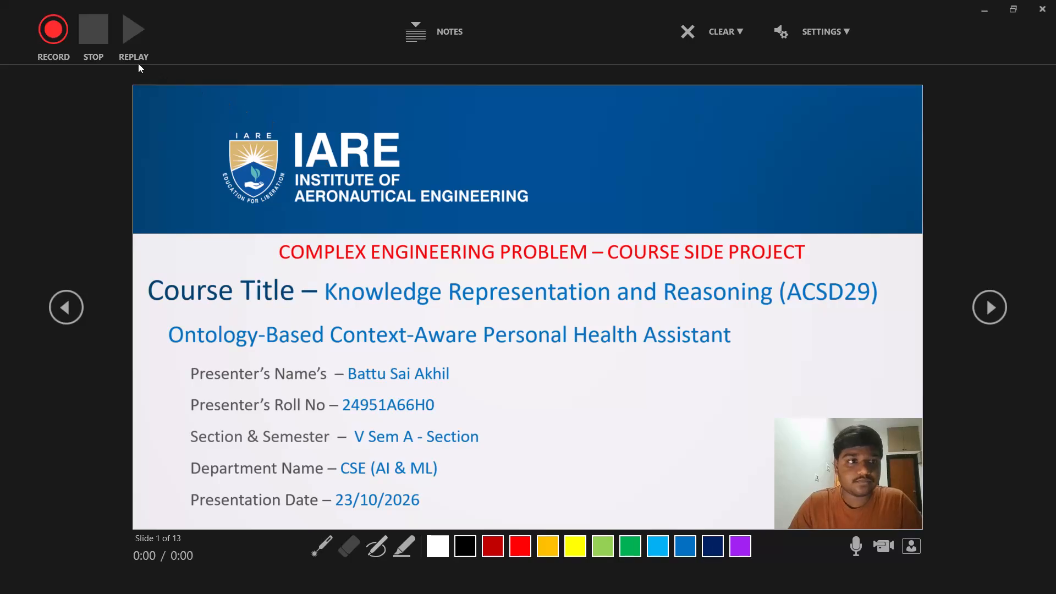
Record a new webcam-narrated take of the title slide and continue the recording onto the Introduction slide.
{"action": "left_click", "coordinate": [61, 29]}
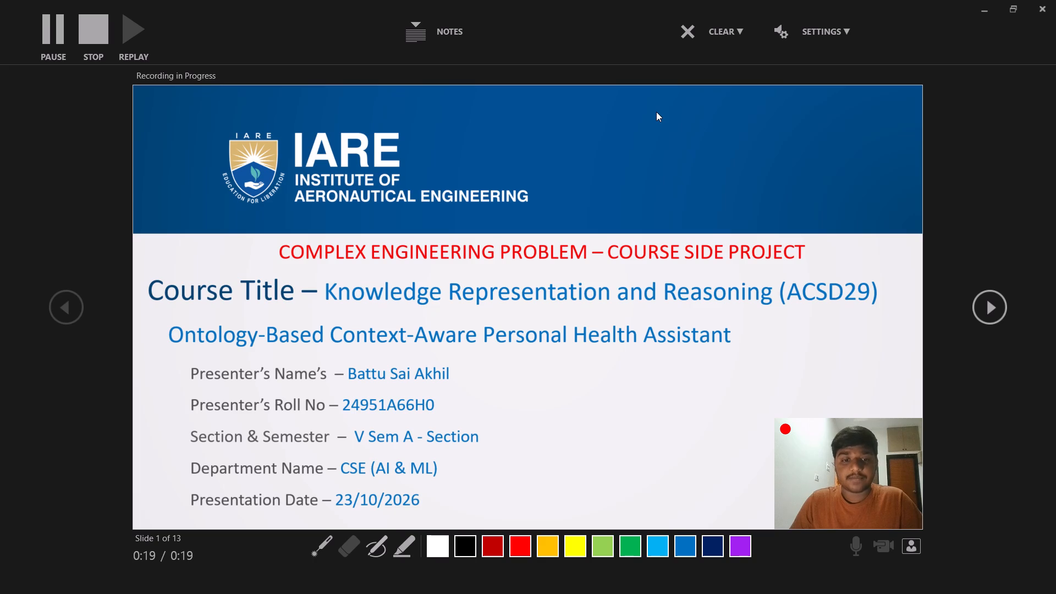
{"action": "key", "text": "Right"}
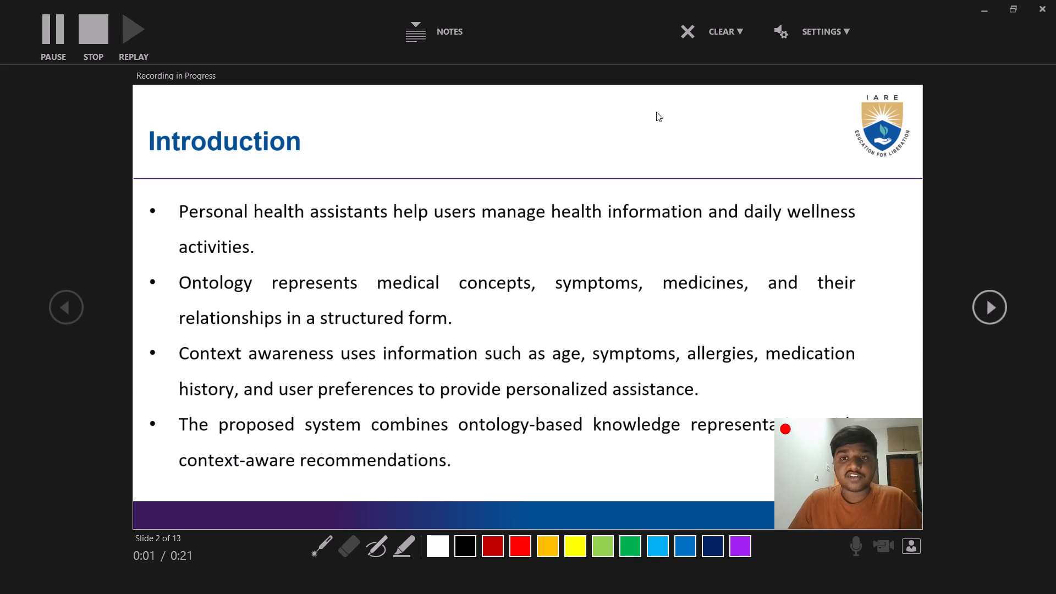
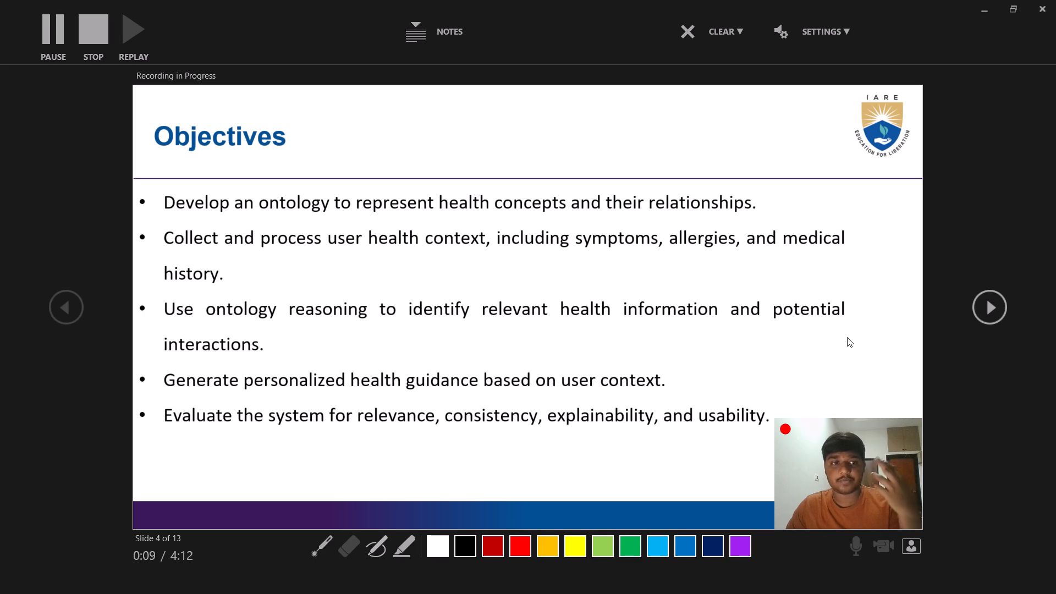
Switch to the laser pointer for the Objectives slide while the recording continues.
{"action": "left_click", "coordinate": [325, 551]}
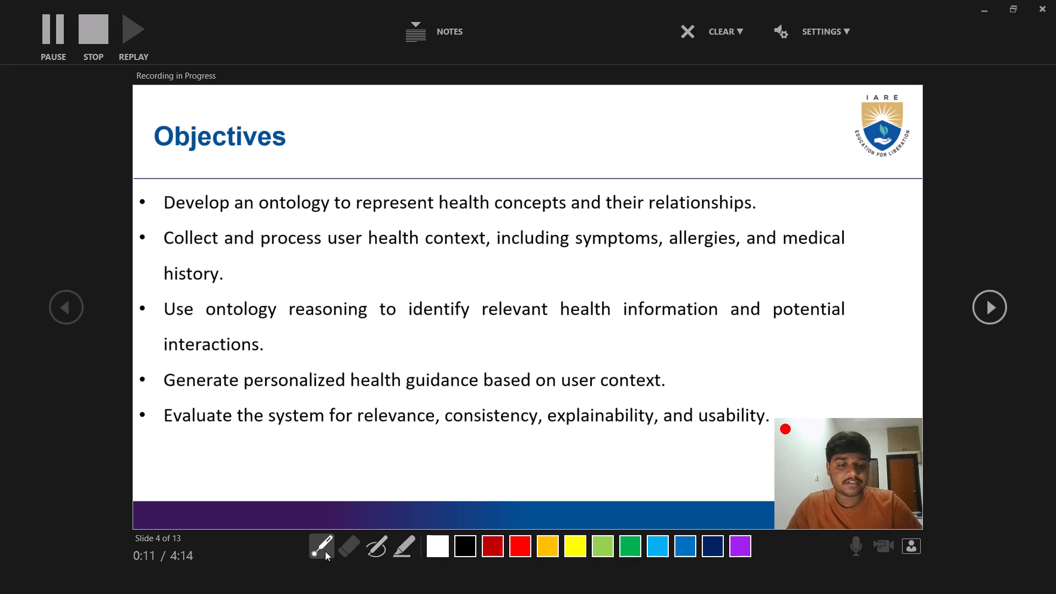
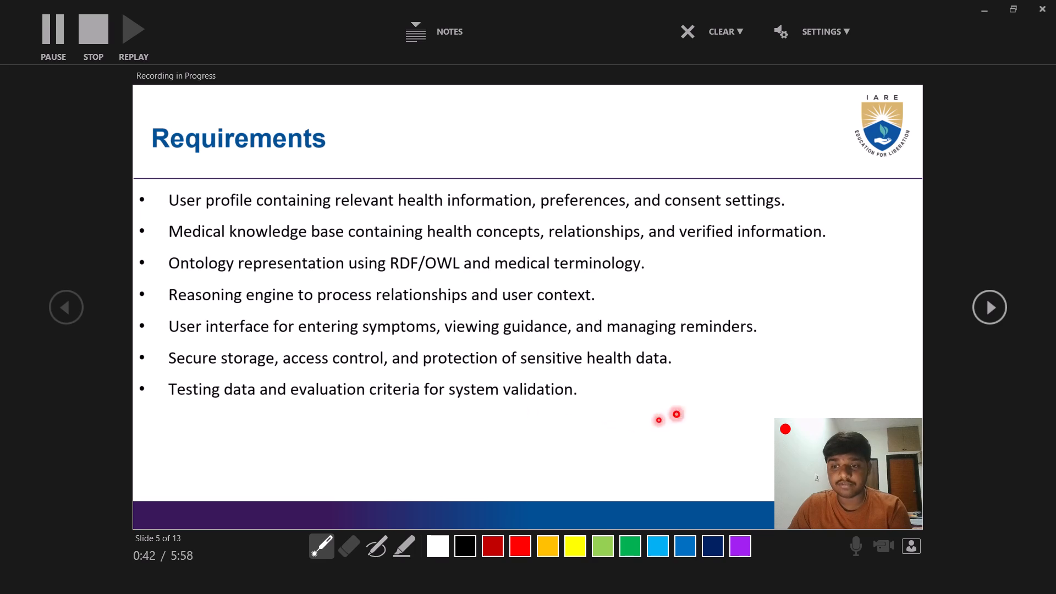
Advance the recording from the Requirements slide to the Technologies Used slide.
{"action": "left_click", "coordinate": [1001, 306]}
{"action": "left_click", "coordinate": [1001, 306]}
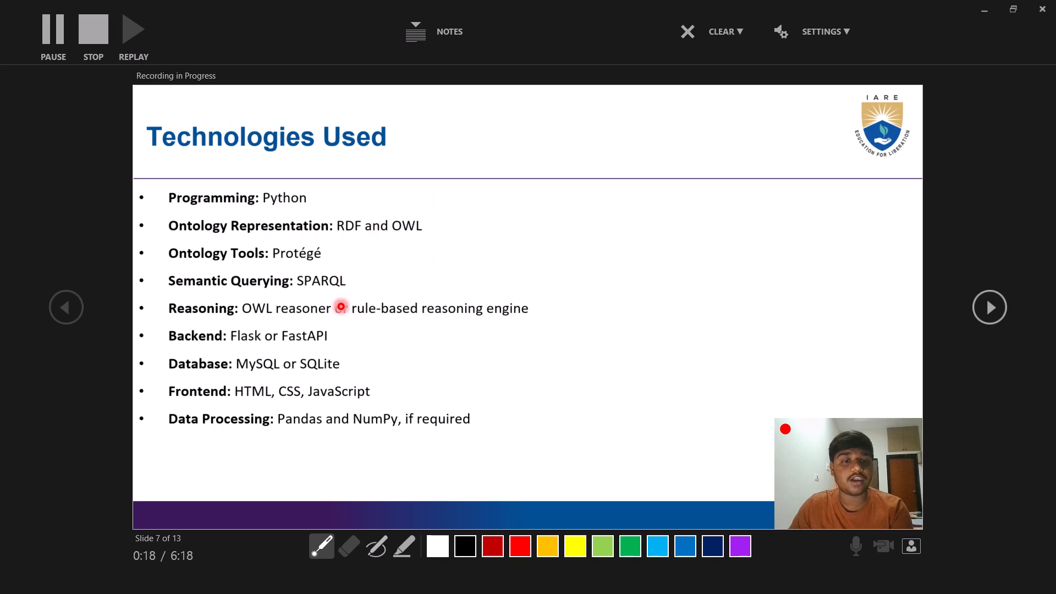
Underline "Protégé" and "OWL" on the Technologies Used slide with a yellow pen.
{"action": "left_click", "coordinate": [381, 543]}
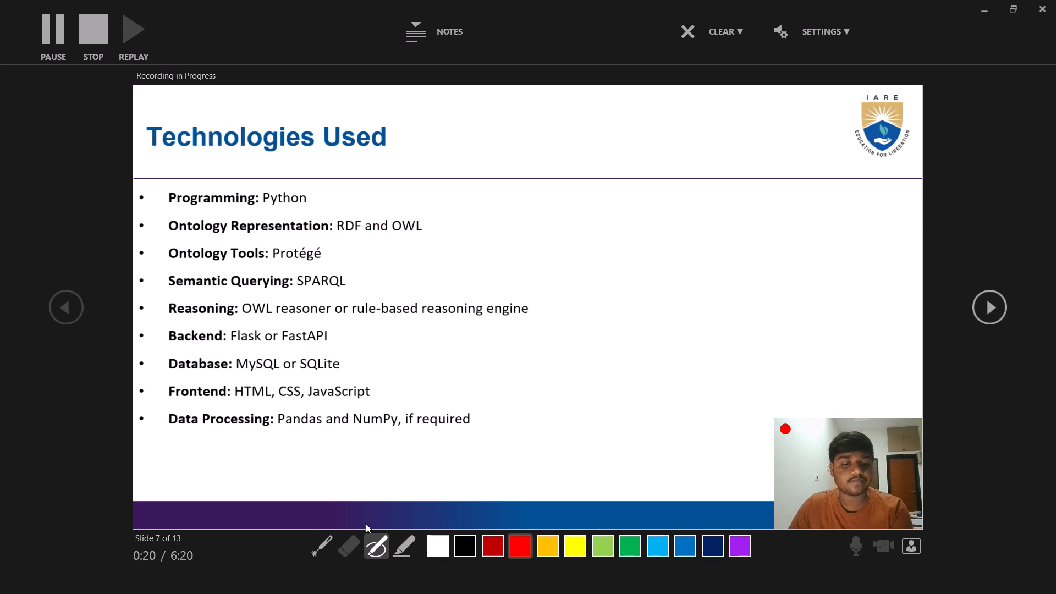
{"action": "left_click", "coordinate": [576, 551]}
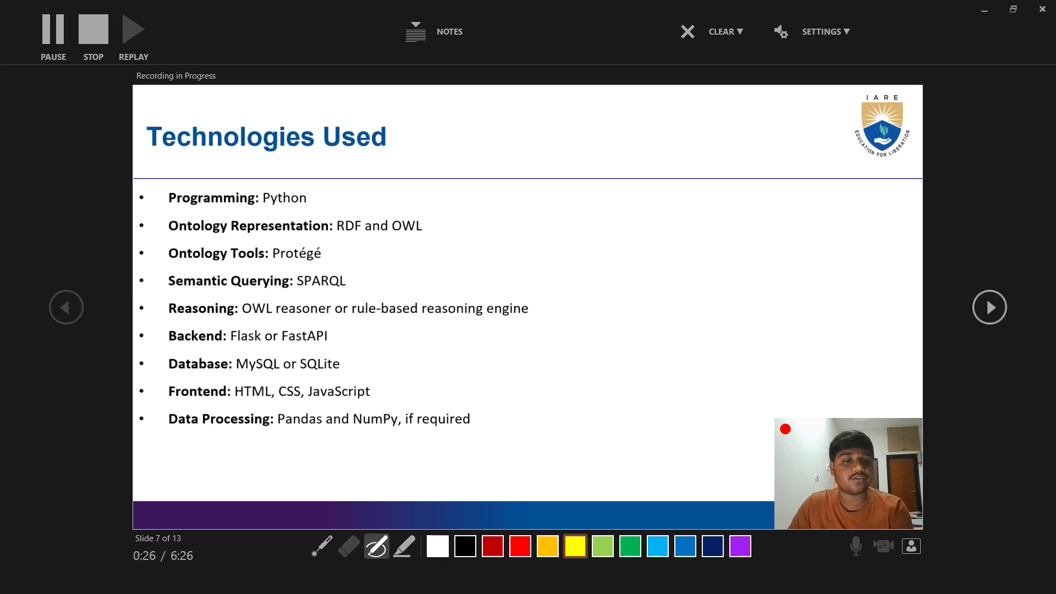
{"action": "left_click_drag", "start_coordinate": [268, 260], "coordinate": [350, 262]}
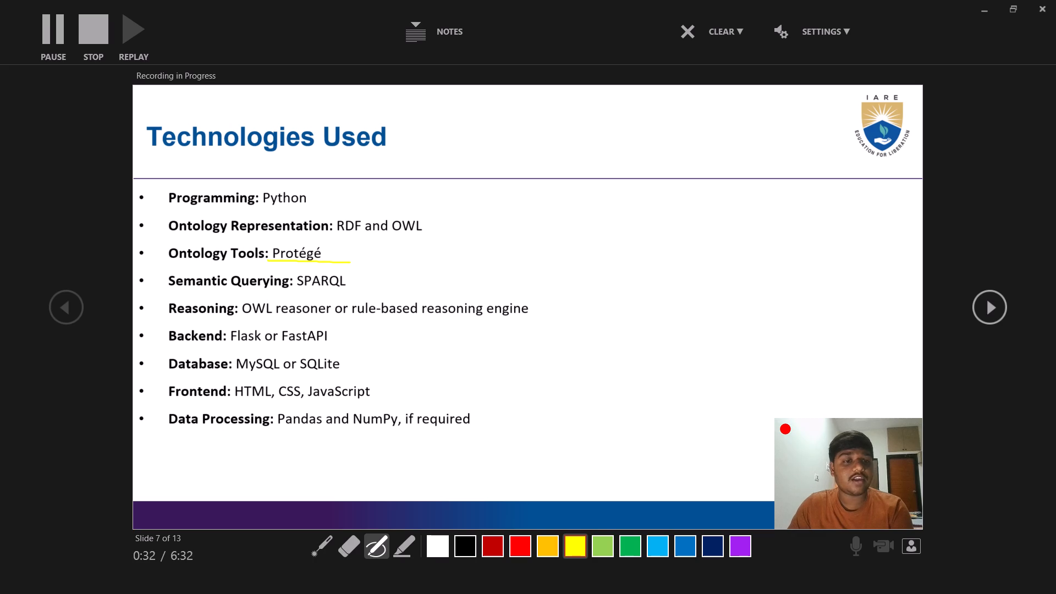
{"action": "left_click_drag", "start_coordinate": [244, 317], "coordinate": [250, 317]}
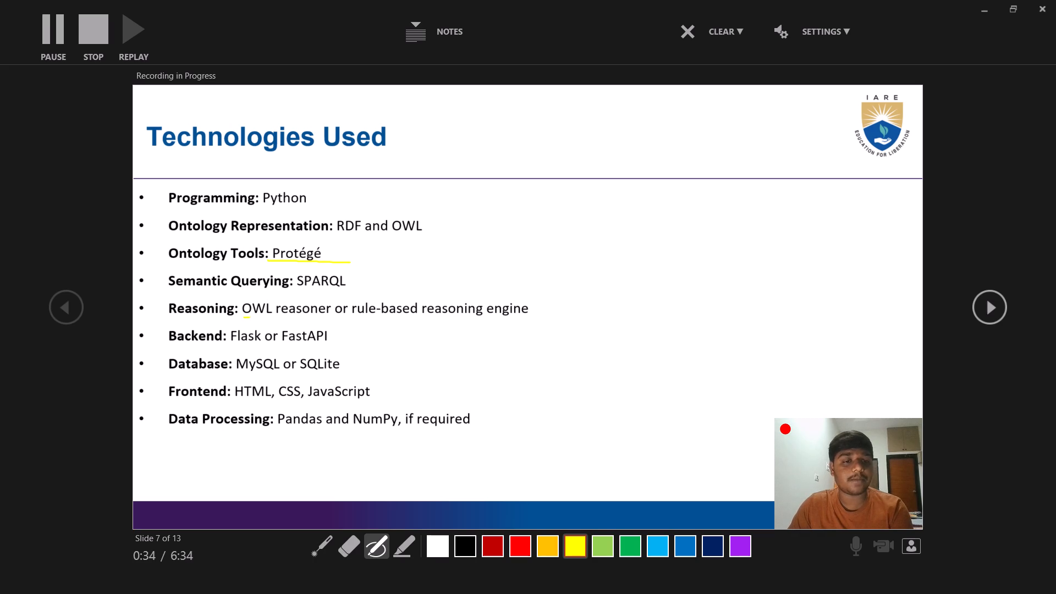
{"action": "left_click_drag", "start_coordinate": [250, 317], "coordinate": [271, 318]}
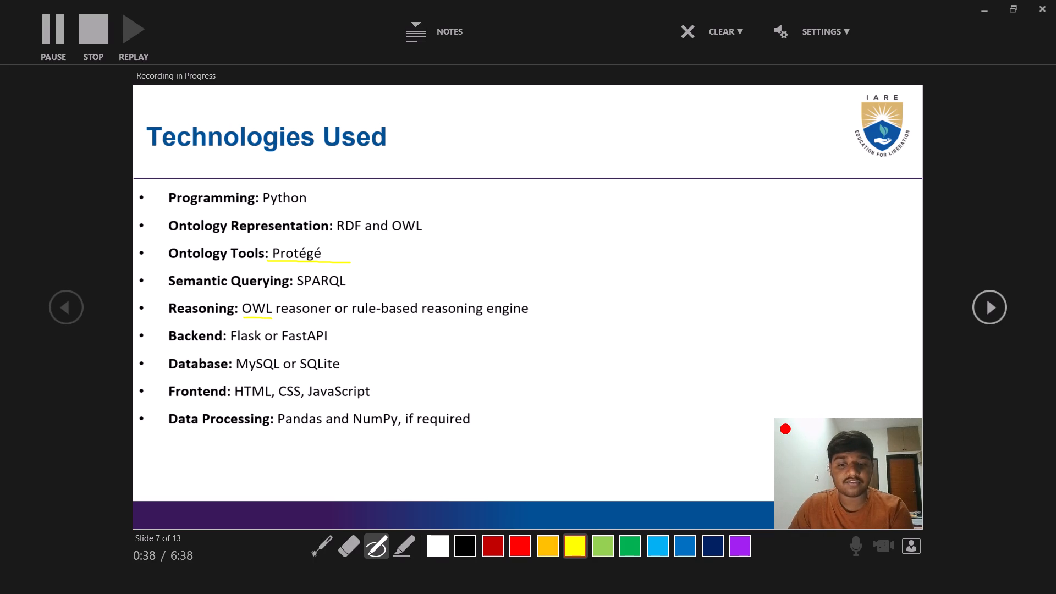
Underline "FastAPI" and "MySQL or SQLite" on the Technologies Used slide with a dark red pen.
{"action": "left_click", "coordinate": [498, 551]}
{"action": "left_click_drag", "start_coordinate": [277, 348], "coordinate": [354, 350]}
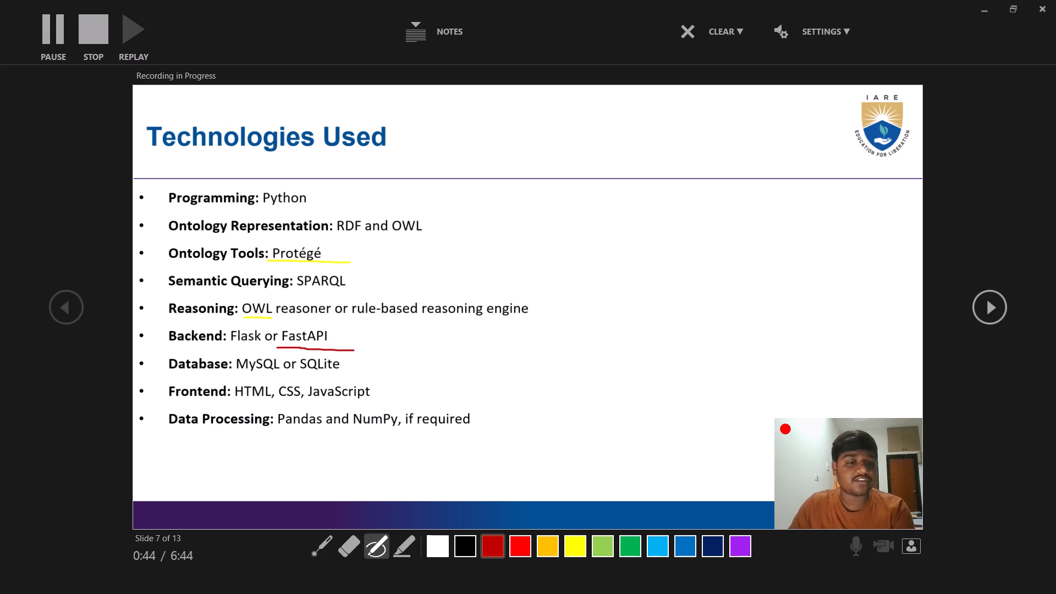
{"action": "left_click_drag", "start_coordinate": [241, 375], "coordinate": [267, 375]}
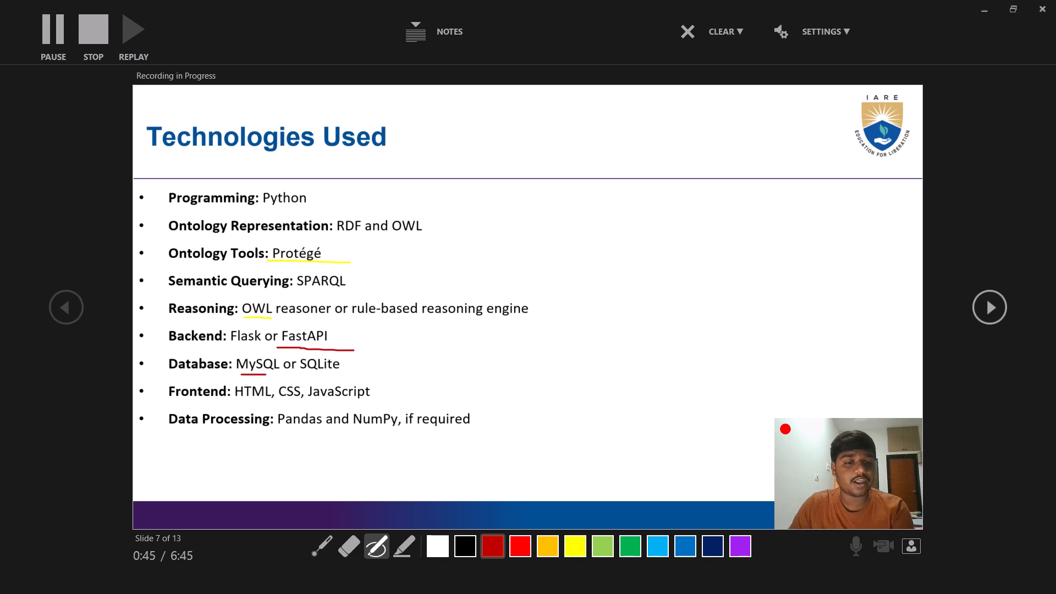
{"action": "left_click_drag", "start_coordinate": [267, 375], "coordinate": [354, 377]}
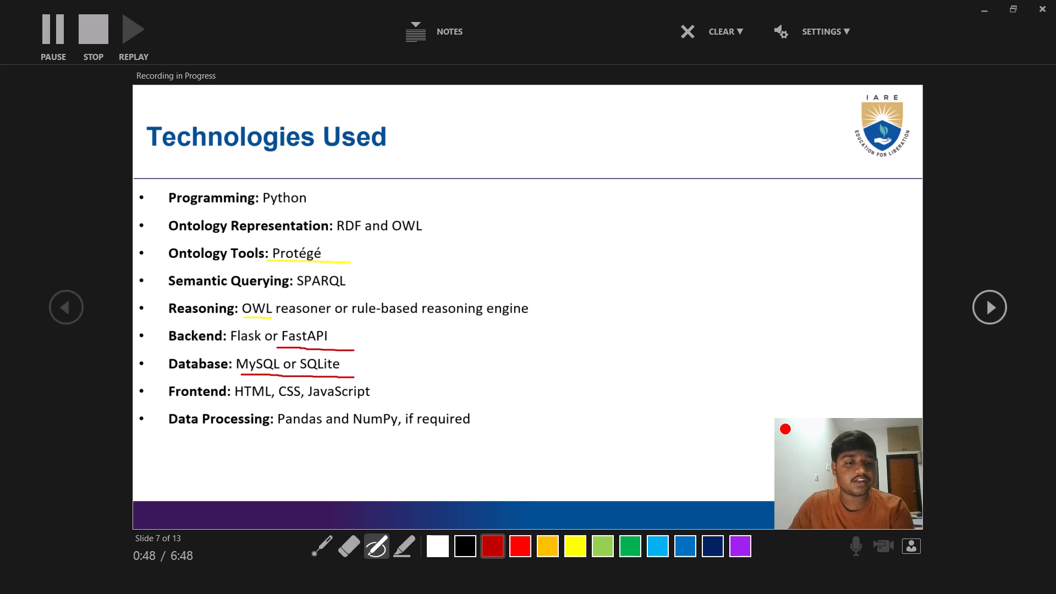
Draw dark red tick marks on HTML, CSS and JavaScript in the Frontend line.
{"action": "left_click_drag", "start_coordinate": [248, 402], "coordinate": [261, 392]}
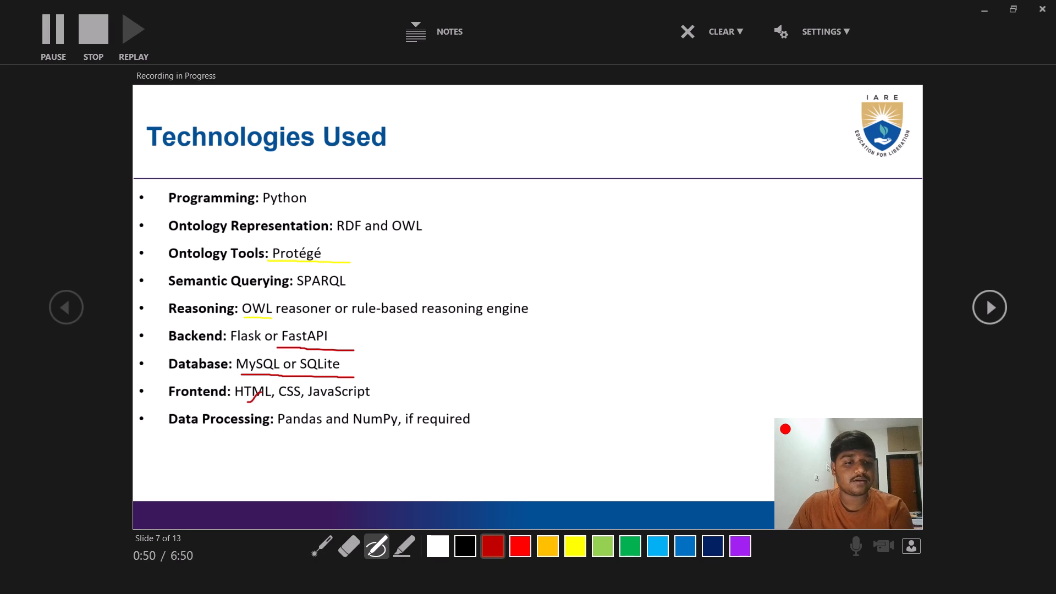
{"action": "left_click_drag", "start_coordinate": [278, 403], "coordinate": [301, 388]}
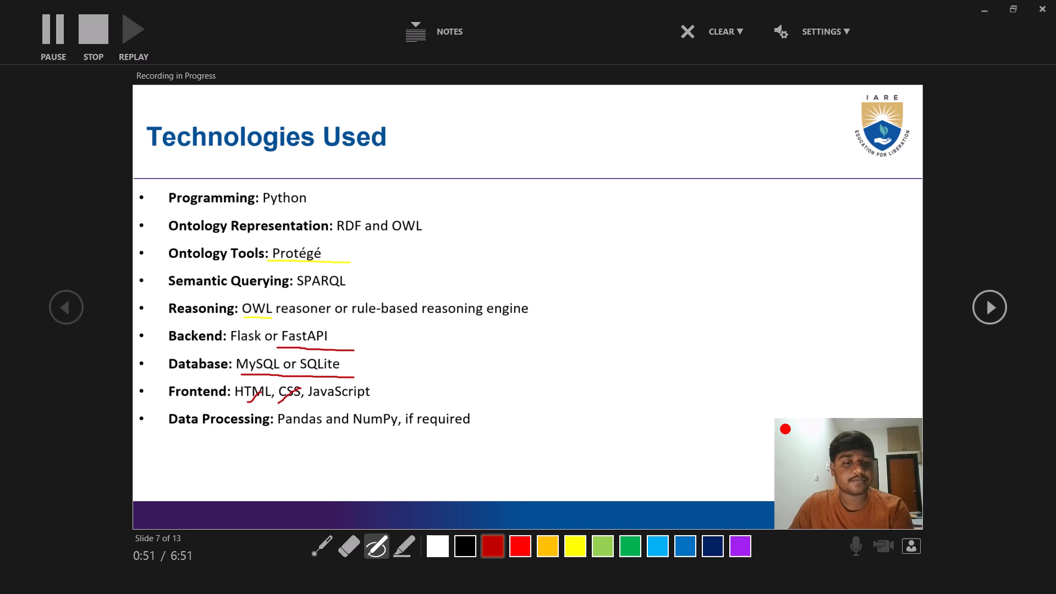
{"action": "left_click_drag", "start_coordinate": [335, 405], "coordinate": [364, 390]}
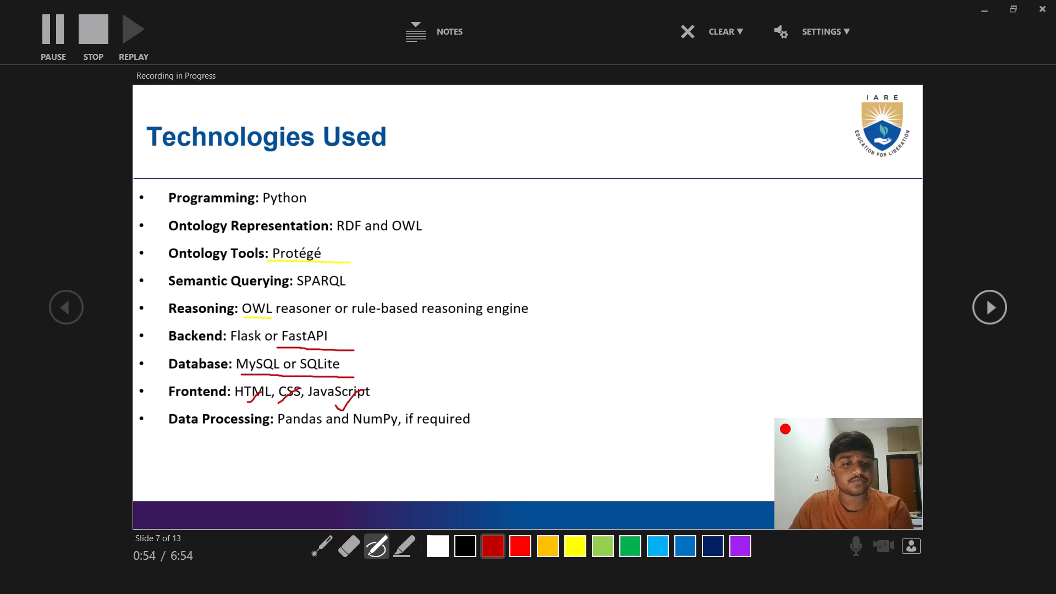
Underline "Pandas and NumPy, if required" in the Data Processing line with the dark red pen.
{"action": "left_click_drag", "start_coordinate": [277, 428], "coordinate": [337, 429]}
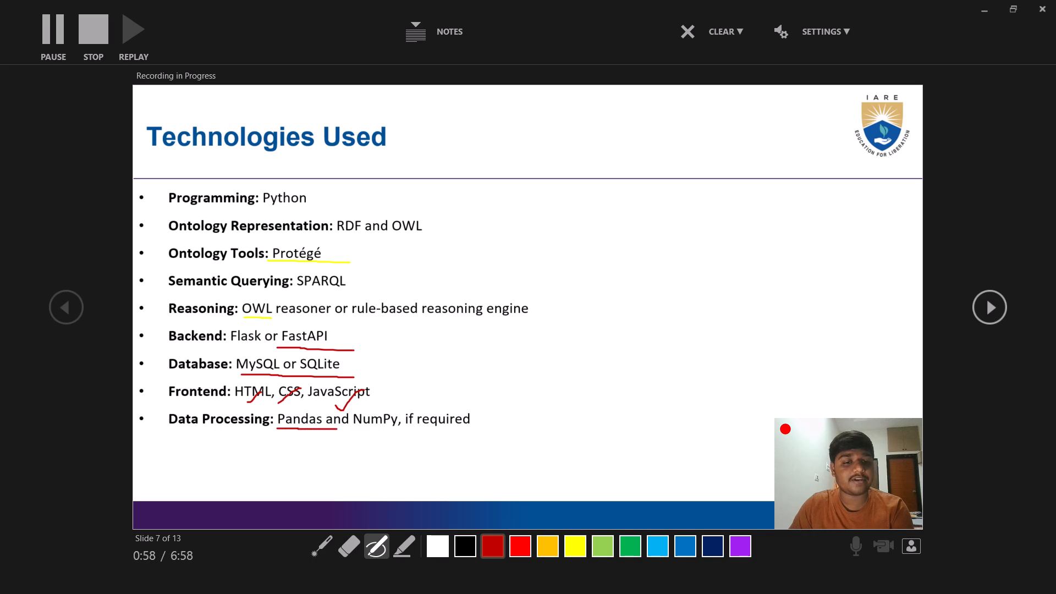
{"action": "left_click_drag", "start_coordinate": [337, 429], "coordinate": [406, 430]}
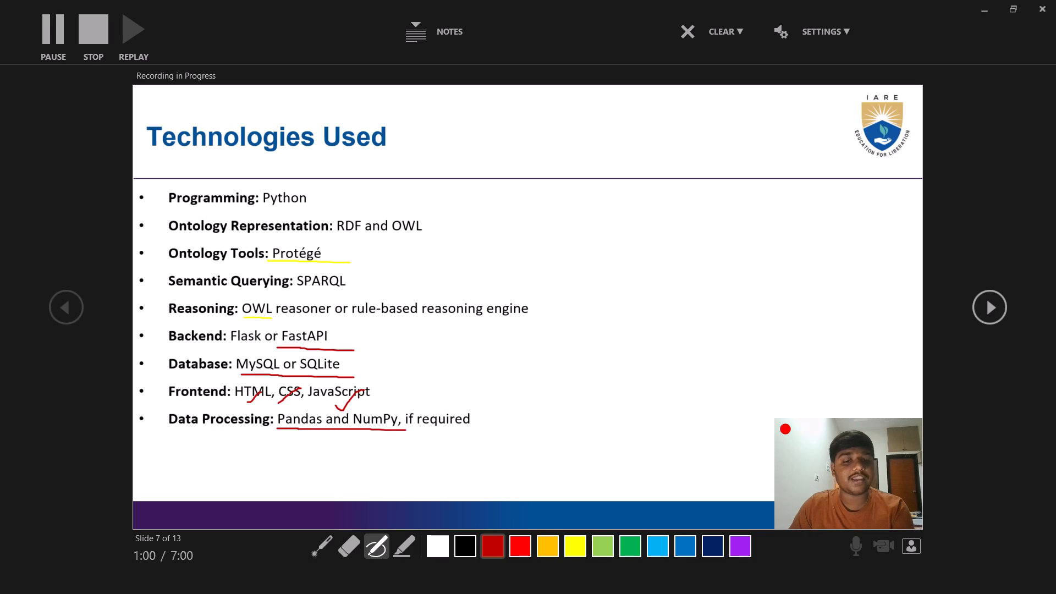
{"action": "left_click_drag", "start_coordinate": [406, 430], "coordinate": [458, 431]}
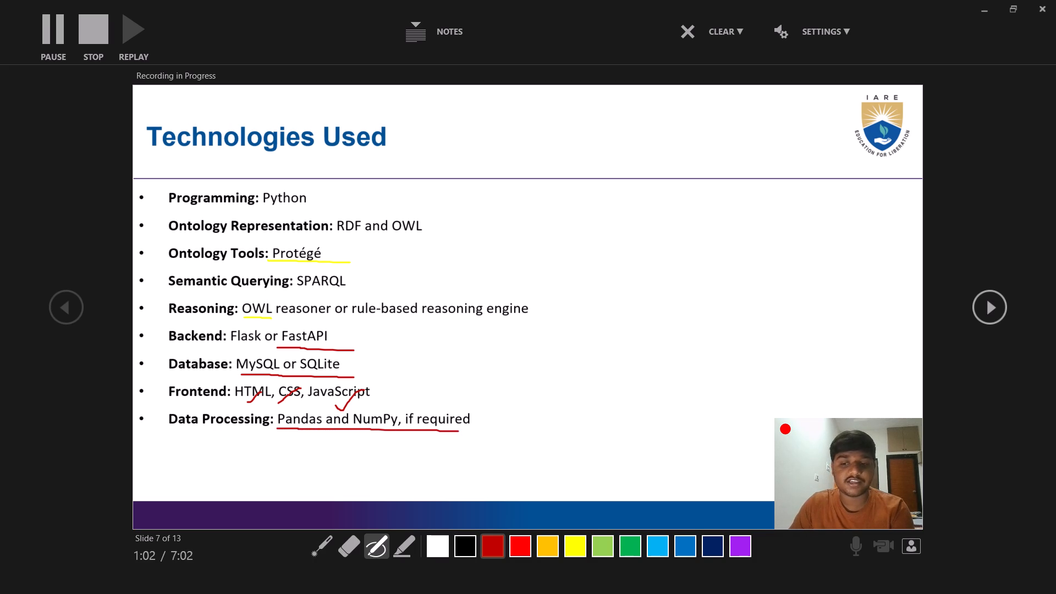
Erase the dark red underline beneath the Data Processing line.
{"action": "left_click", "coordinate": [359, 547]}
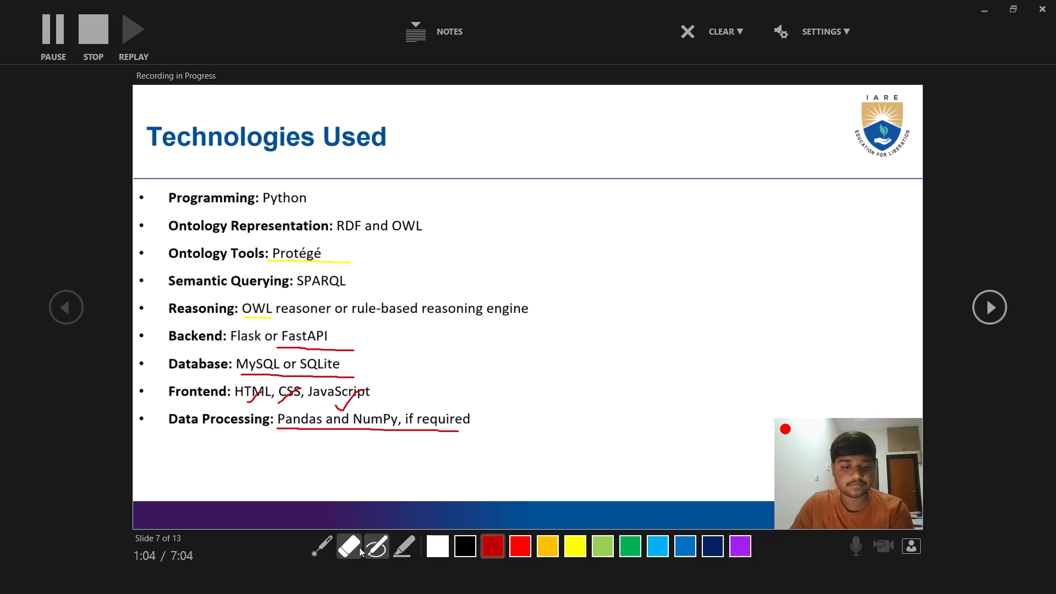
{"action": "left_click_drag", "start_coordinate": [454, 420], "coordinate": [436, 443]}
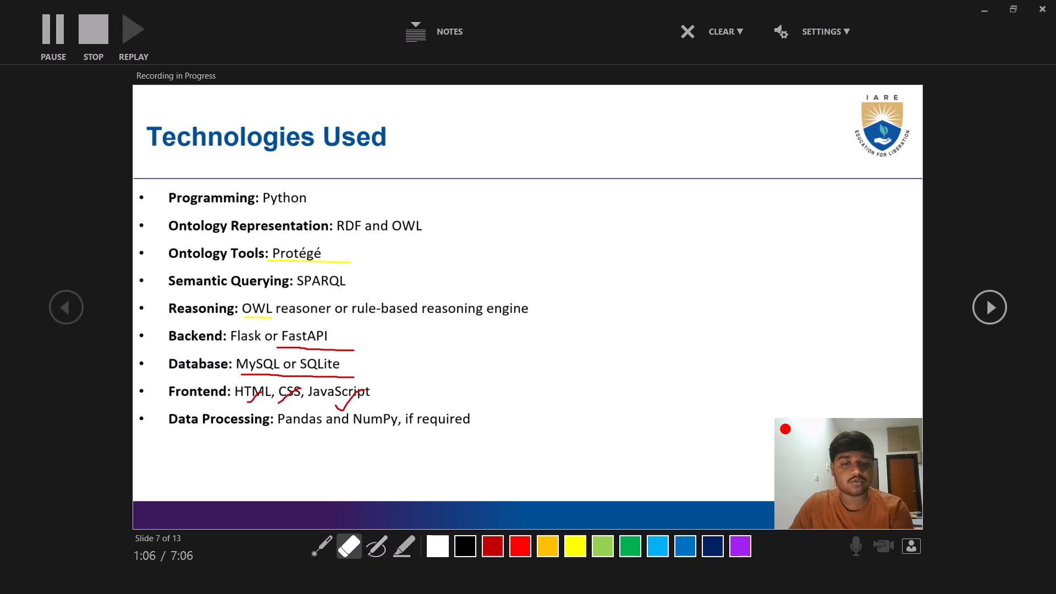
Advance the recording to the Review of Literature Survey slide and point along "Research Gap" with the laser pointer.
{"action": "left_click", "coordinate": [326, 546]}
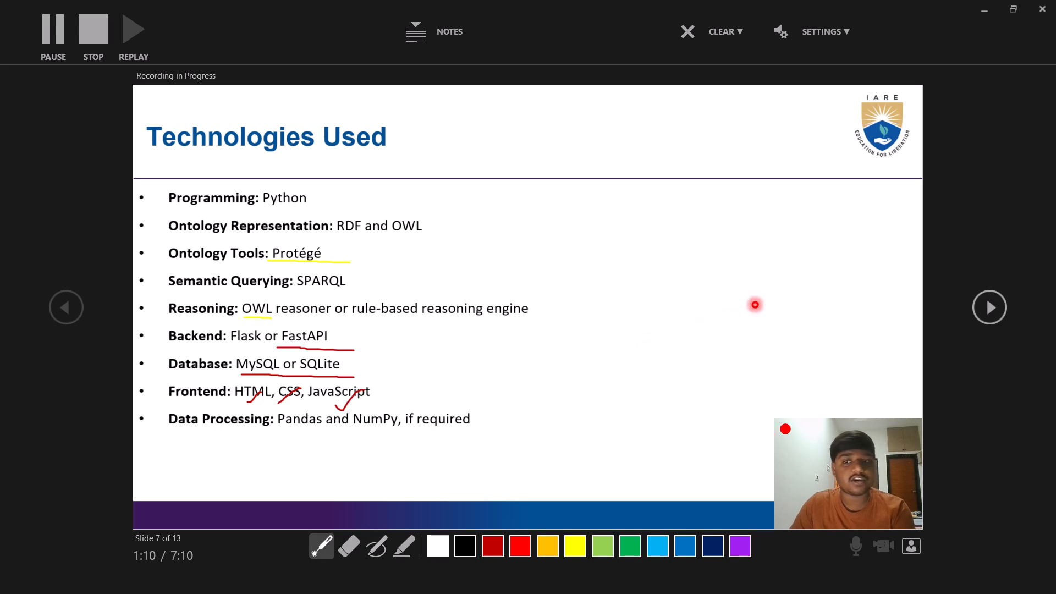
{"action": "left_click", "coordinate": [978, 307]}
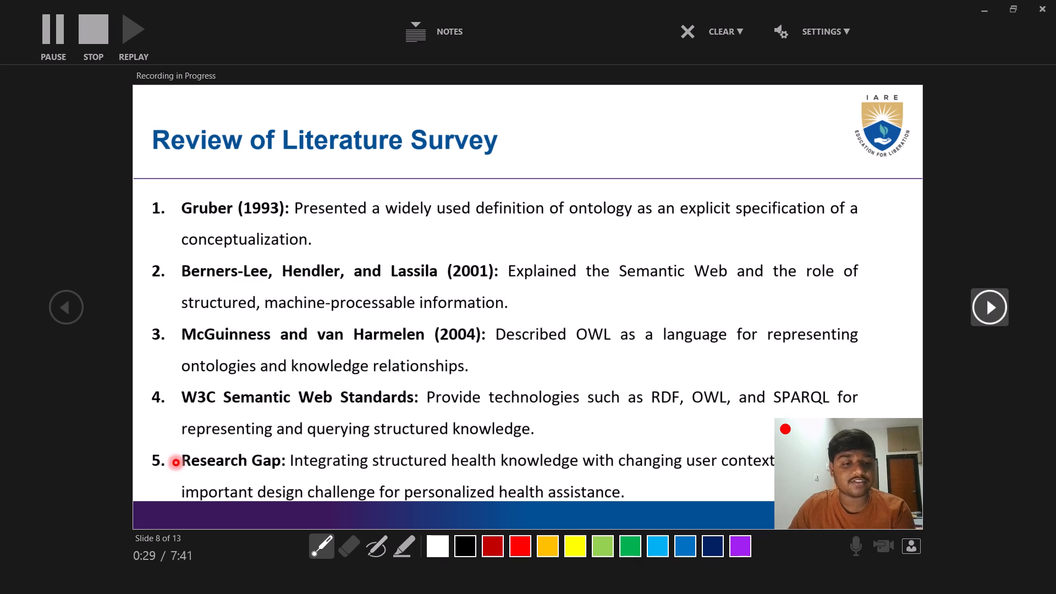
{"action": "left_click_drag", "start_coordinate": [176, 463], "coordinate": [285, 469]}
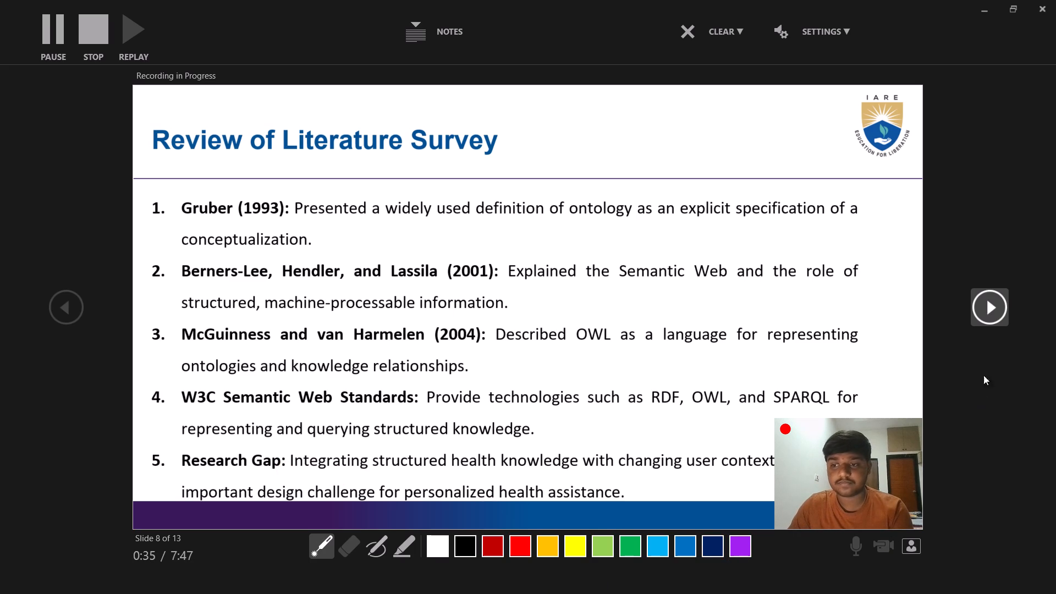
Advance the recording to the Methodology slide and underline "with user consent" with a black pen.
{"action": "left_click", "coordinate": [998, 295]}
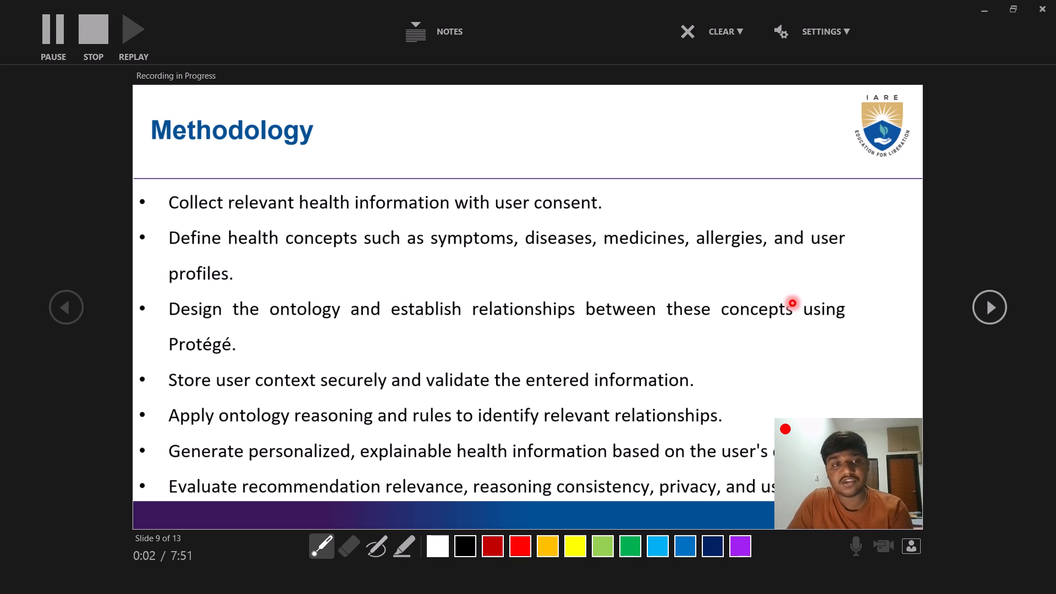
{"action": "left_click", "coordinate": [443, 540]}
{"action": "left_click", "coordinate": [465, 541]}
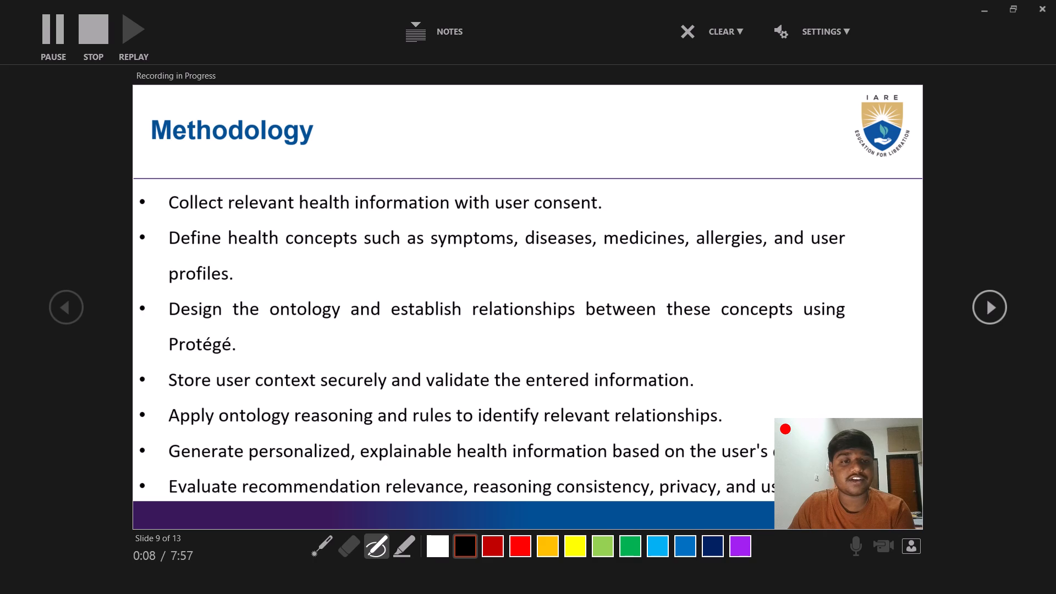
{"action": "left_click_drag", "start_coordinate": [457, 218], "coordinate": [602, 214]}
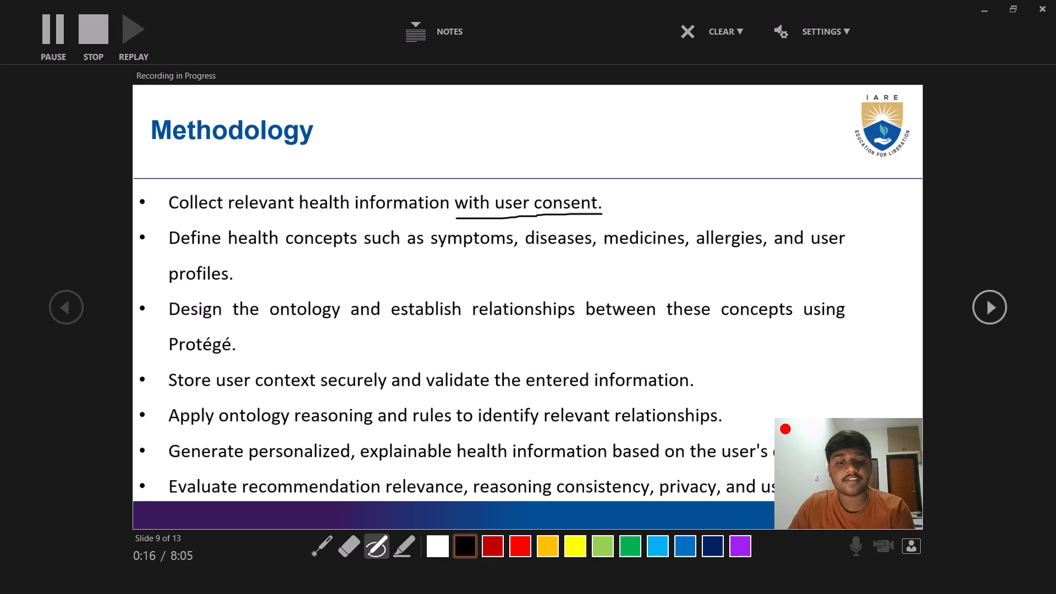
Point beneath "Protégé" on the Methodology slide with the laser pointer.
{"action": "left_click", "coordinate": [328, 537]}
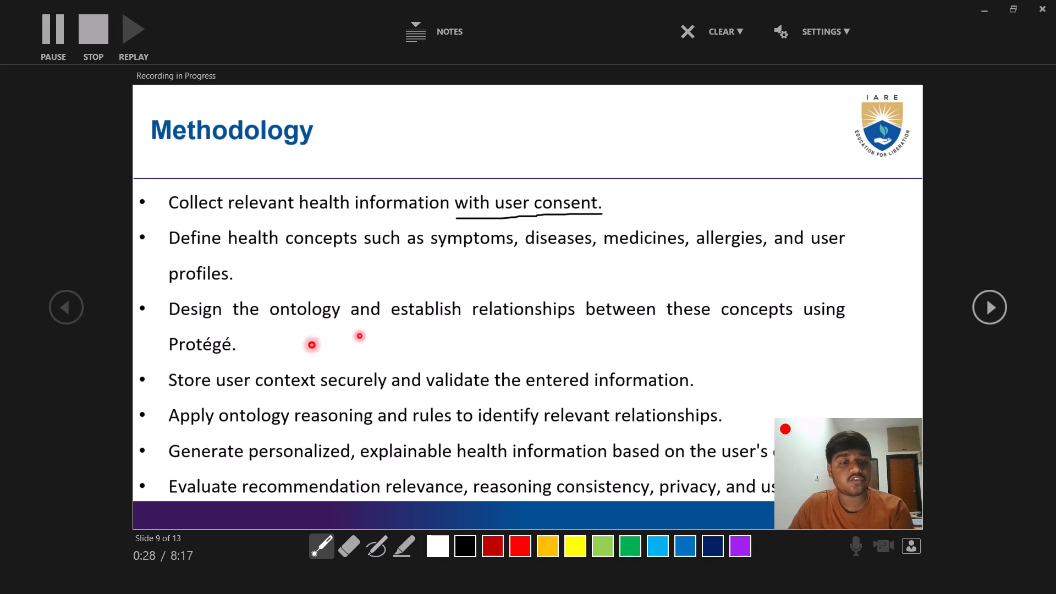
{"action": "left_click_drag", "start_coordinate": [159, 362], "coordinate": [228, 361]}
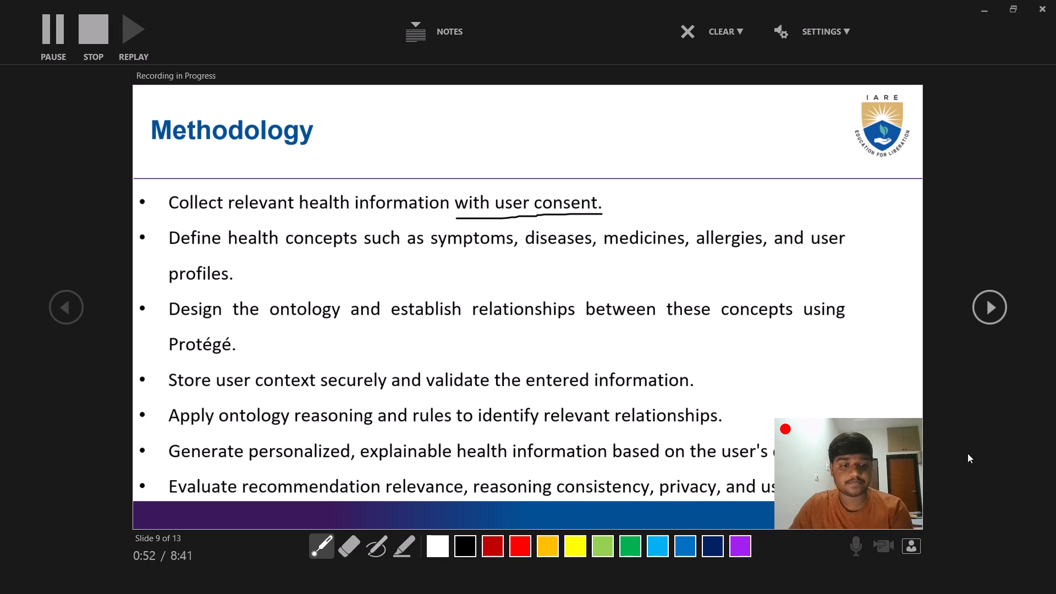
Advance the recording through Model Pseudocode to the Results And Discussions slide, slide 12.
{"action": "left_click", "coordinate": [996, 319]}
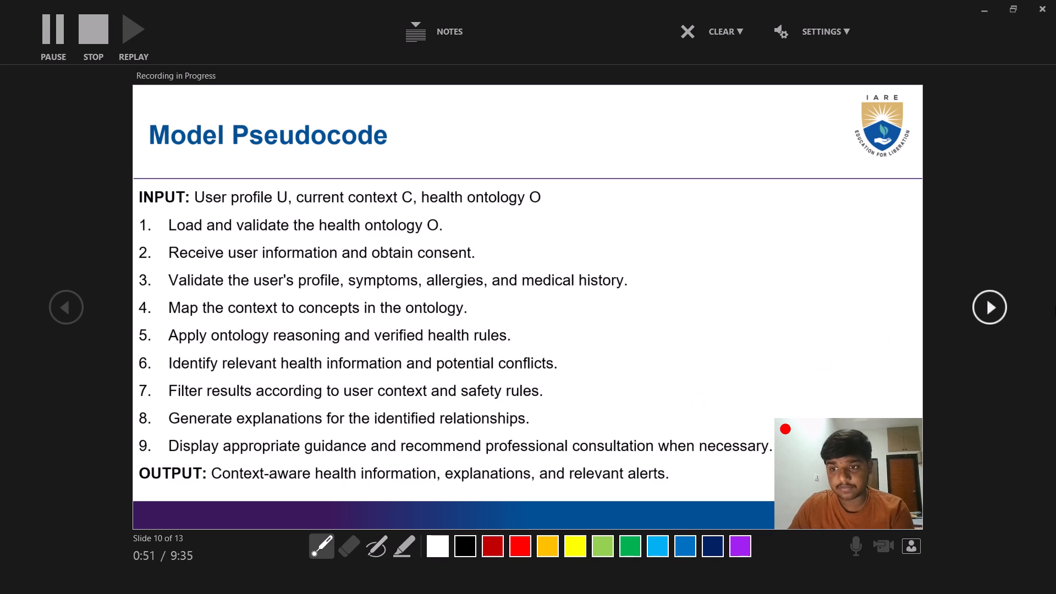
{"action": "left_click", "coordinate": [981, 300]}
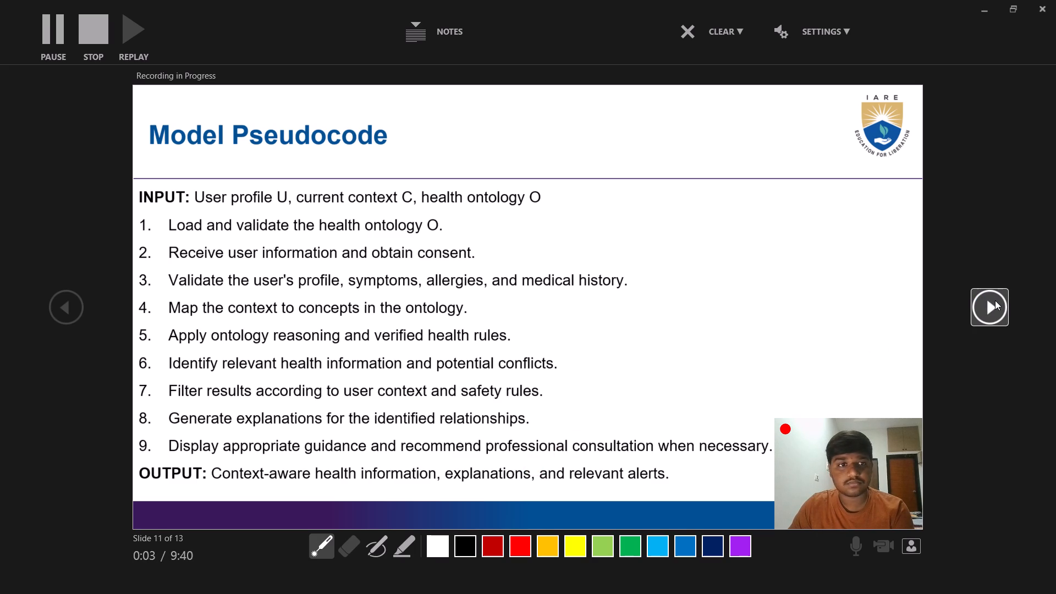
{"action": "key", "text": "Right"}
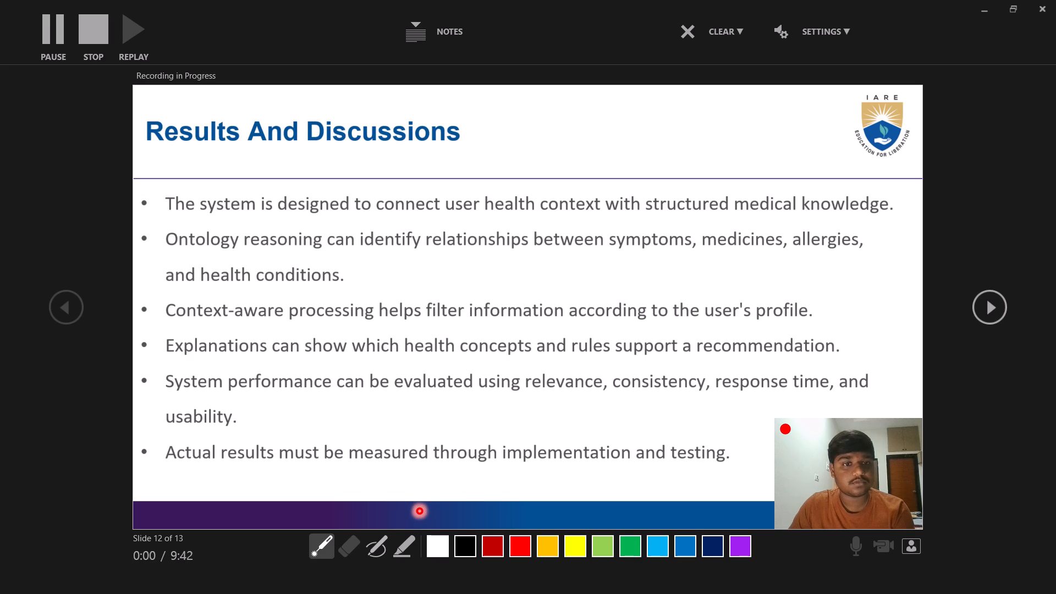
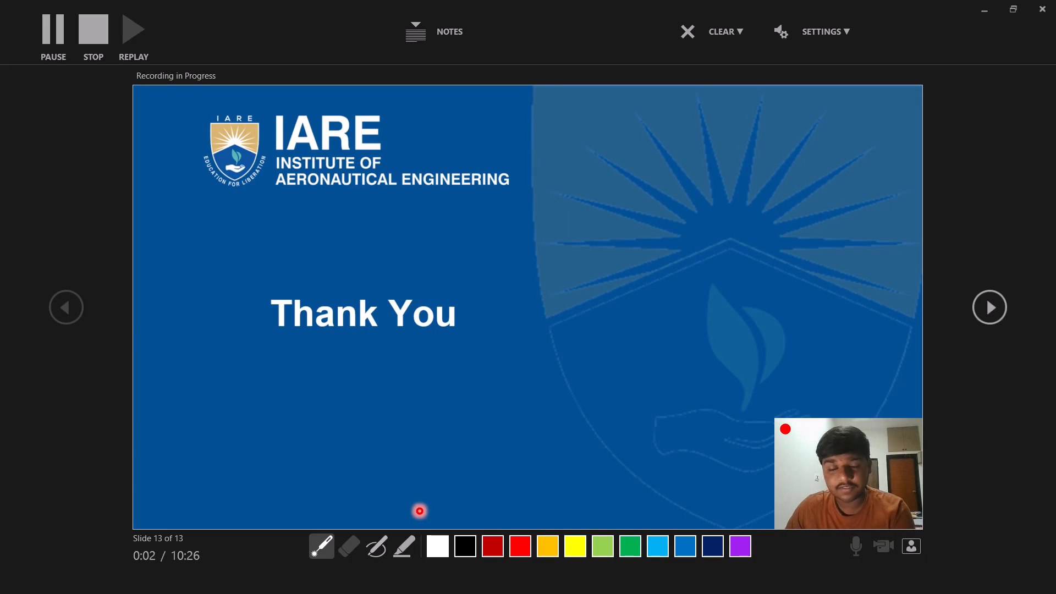
Stop the recording on the Thank You slide and leave the recording view.
{"action": "left_click", "coordinate": [88, 32]}
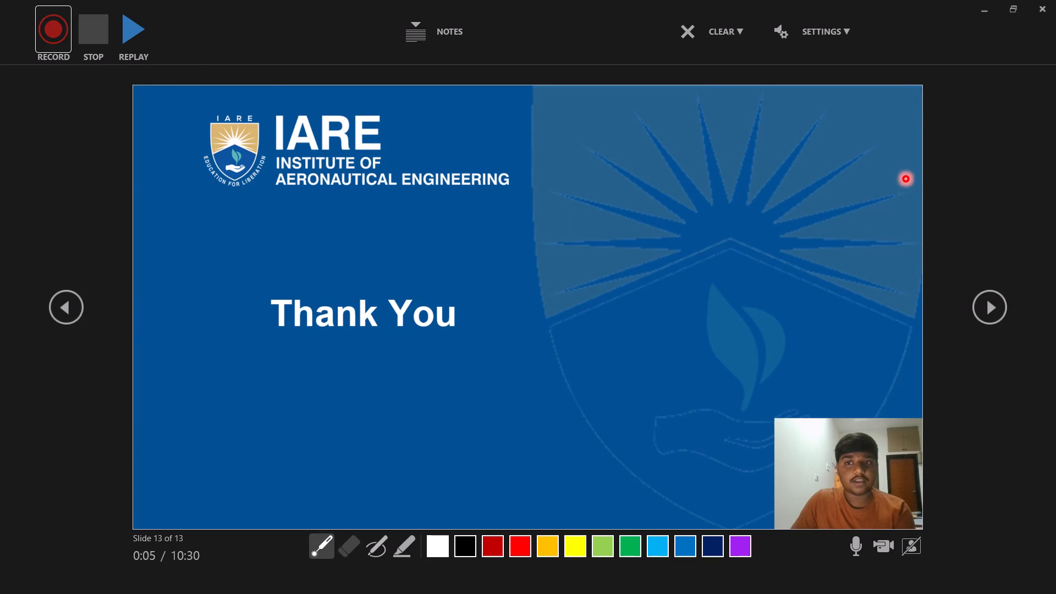
{"action": "left_click", "coordinate": [1033, 10]}
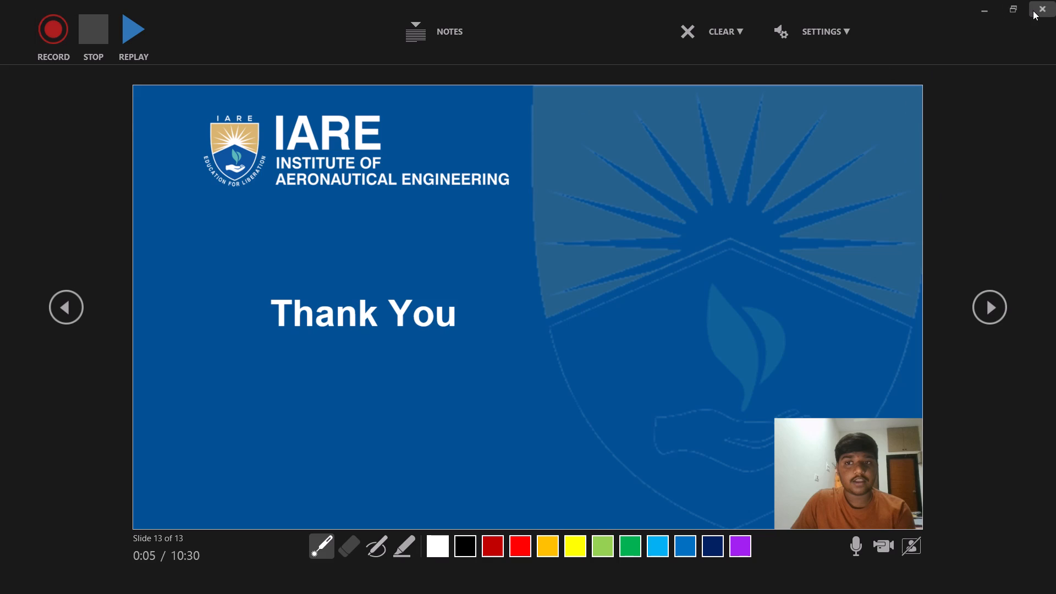
Play back the recorded webcam narration on the title slide.
{"action": "scroll", "coordinate": [691, 331], "scroll_direction": "up", "scroll_amount": 13}
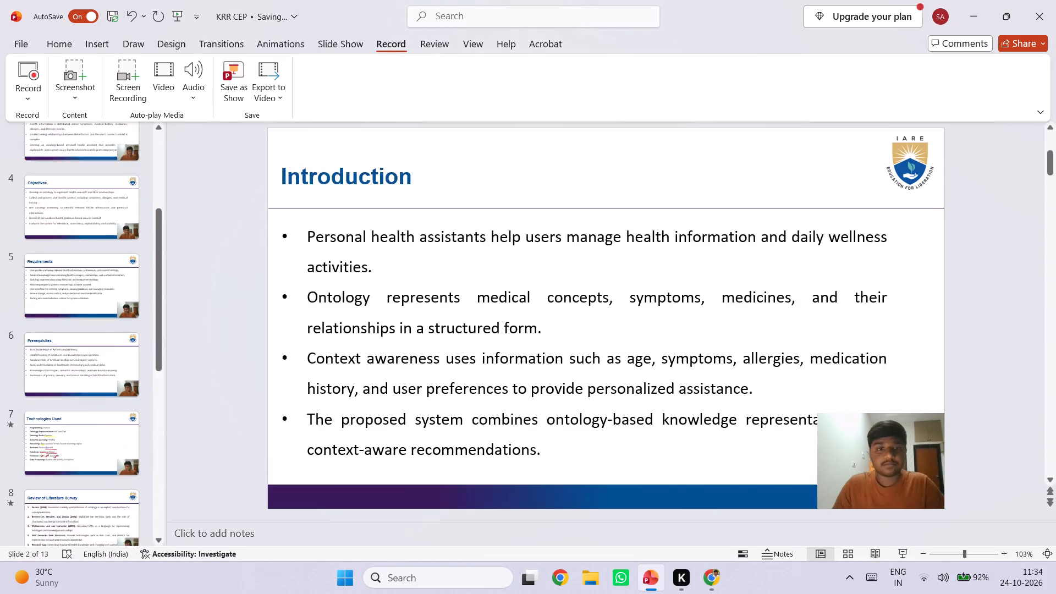
{"action": "scroll", "coordinate": [691, 331], "scroll_direction": "up", "scroll_amount": 7}
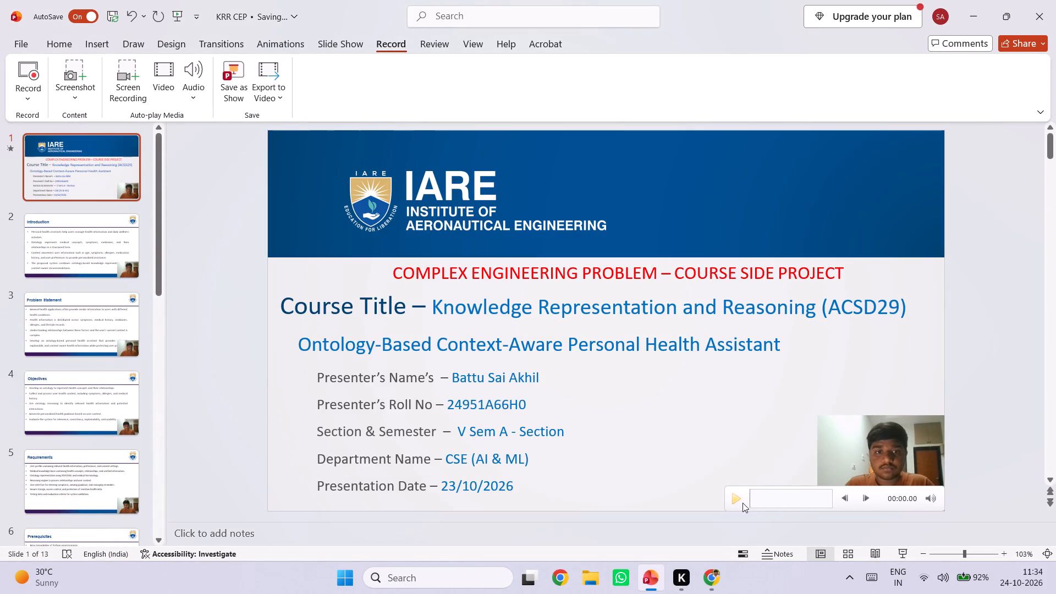
{"action": "left_click", "coordinate": [734, 503]}
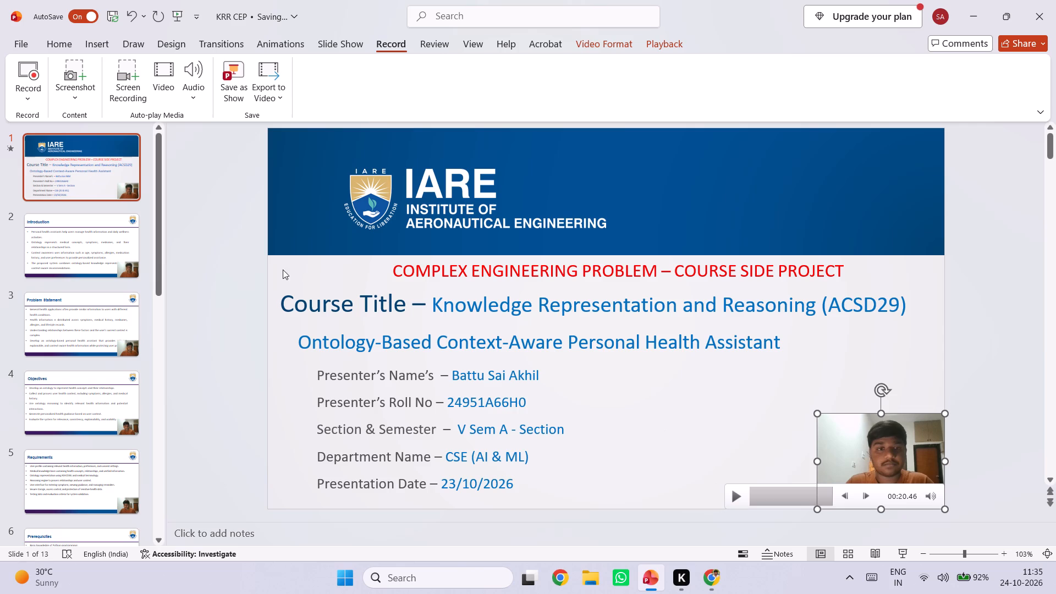
Export the presentation as a Full HD (1080p) video with recorded timings and narrations, setting 60 seconds spent on each slide.
{"action": "left_click", "coordinate": [259, 94]}
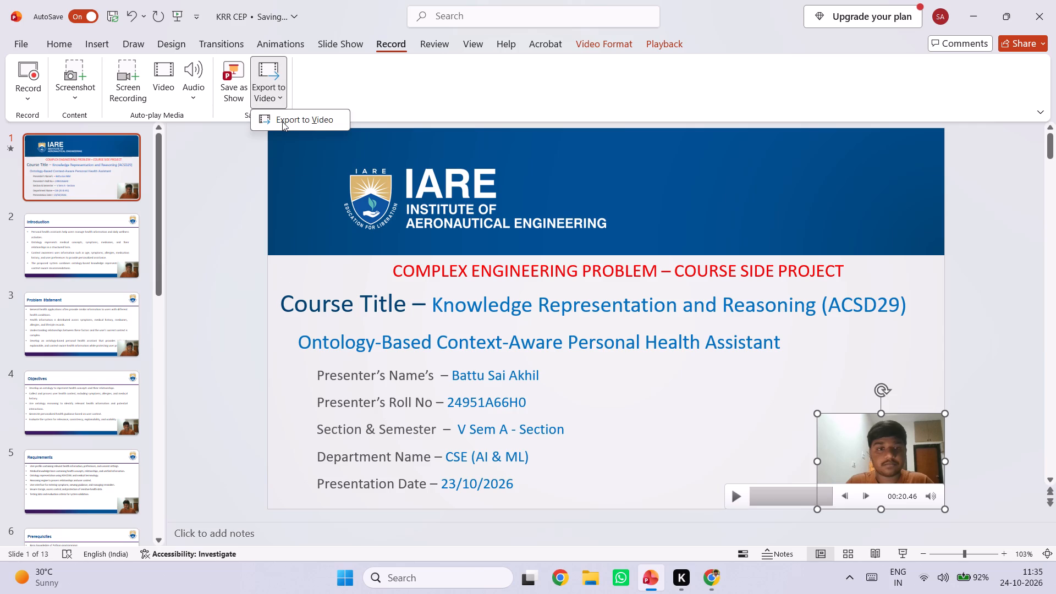
{"action": "left_click", "coordinate": [282, 122]}
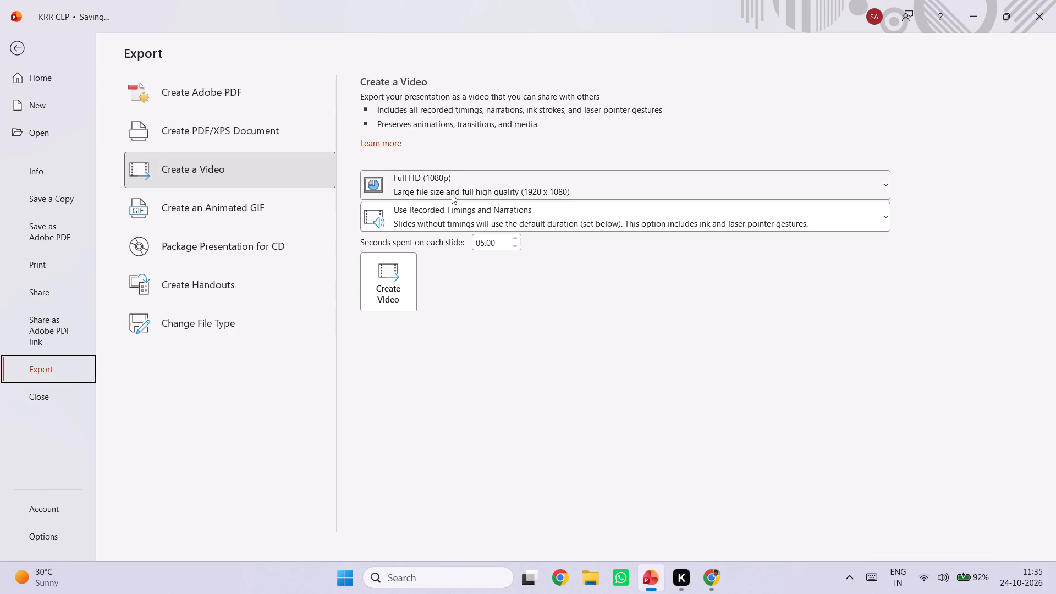
{"action": "double_click", "coordinate": [502, 241]}
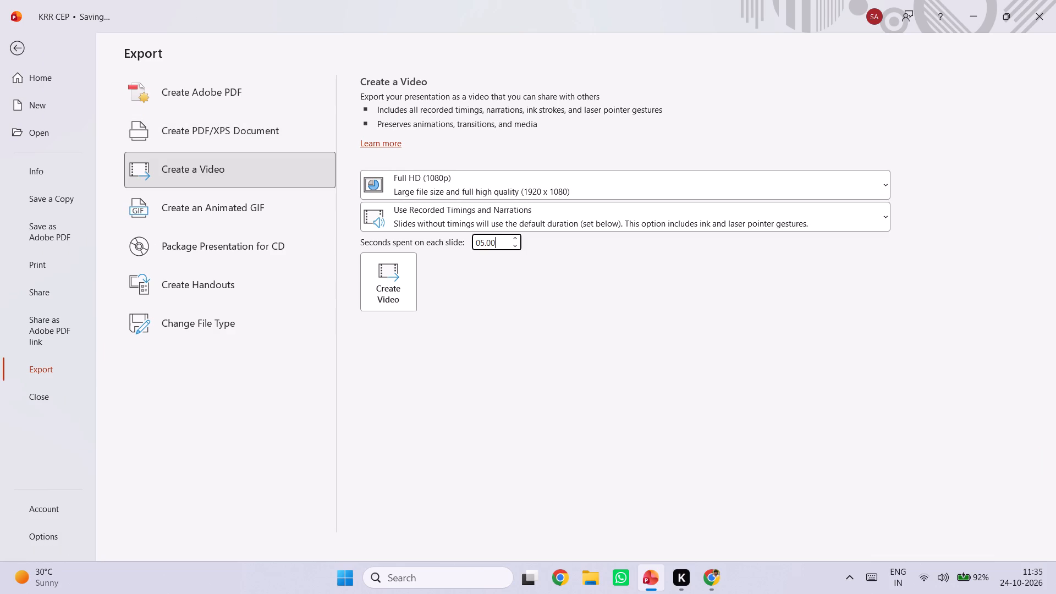
{"action": "double_click", "coordinate": [502, 241]}
{"action": "double_click", "coordinate": [492, 241]}
{"action": "key", "text": "BackSpace"}
{"action": "key", "text": "BackSpace"}
{"action": "key", "text": "BackSpace"}
{"action": "key", "text": "BackSpace"}
{"action": "key", "text": "BackSpace"}
{"action": "key", "text": "BackSpace"}
{"action": "key", "text": "BackSpace"}
{"action": "key", "text": "BackSpace"}
{"action": "key", "text": "BackSpace"}
{"action": "key", "text": "BackSpace"}
{"action": "key", "text": "BackSpace"}
{"action": "key", "text": "BackSpace"}
{"action": "type", "text": "60"}
{"action": "key", "text": "Return"}
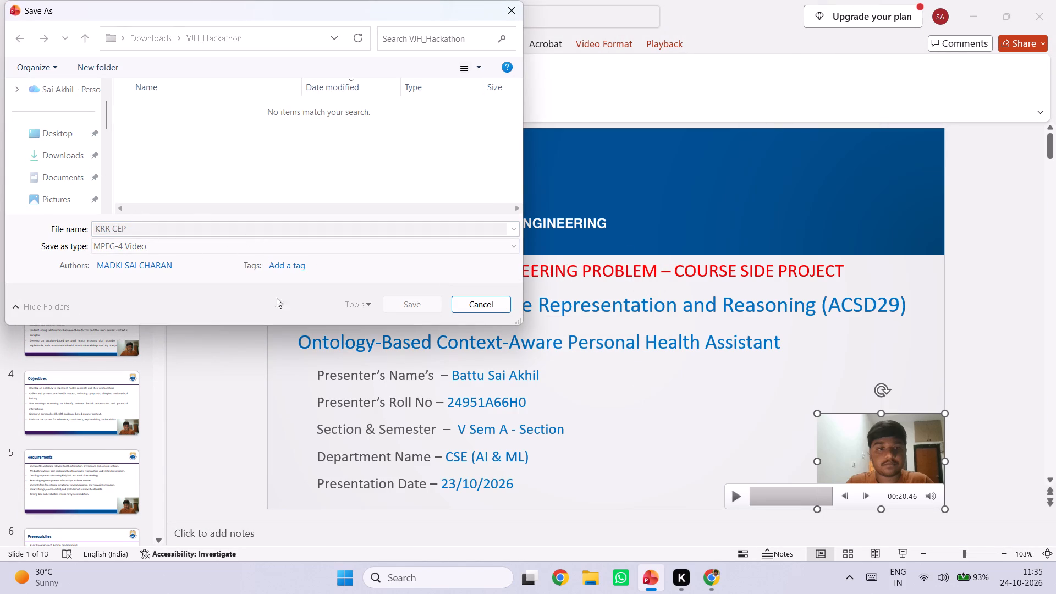
Save the exported video as KRR CEP in MPEG-4 Video format in the Zoom folder inside Documents.
{"action": "triple_click", "coordinate": [58, 132]}
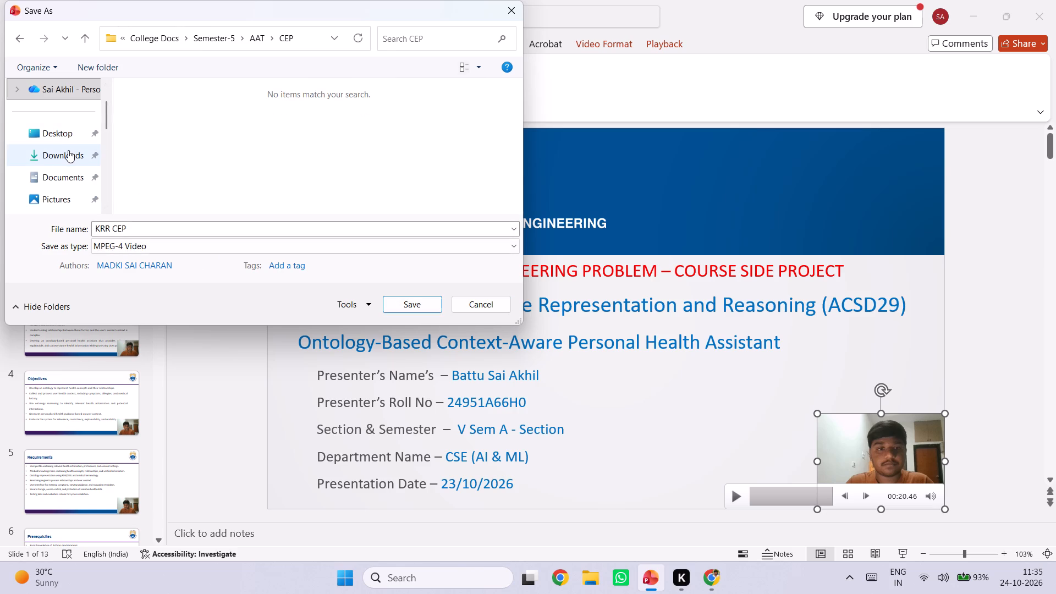
{"action": "scroll", "coordinate": [68, 150], "scroll_direction": "up", "scroll_amount": 3}
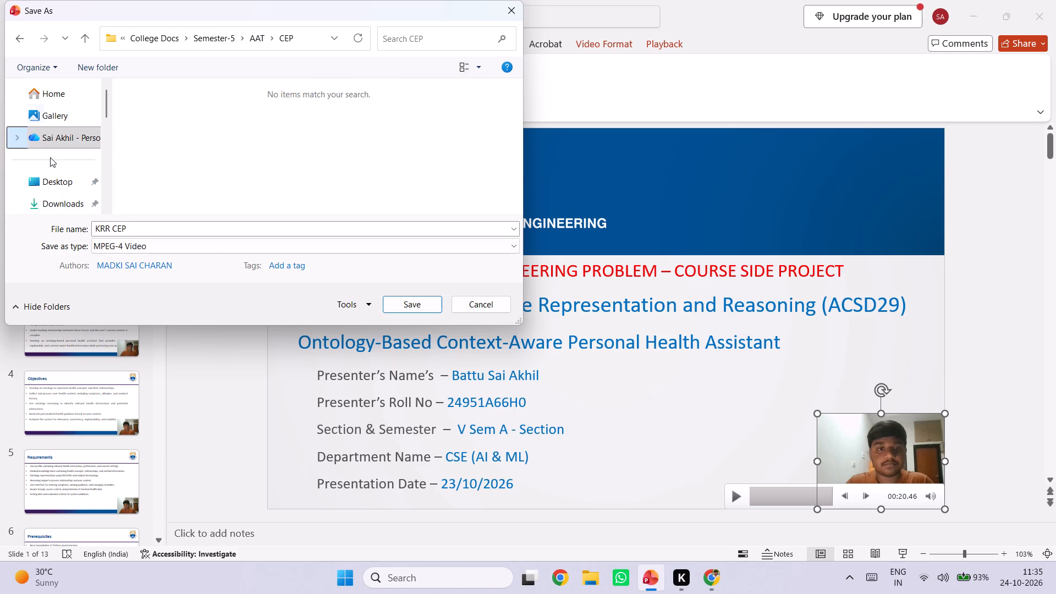
{"action": "left_click", "coordinate": [50, 175]}
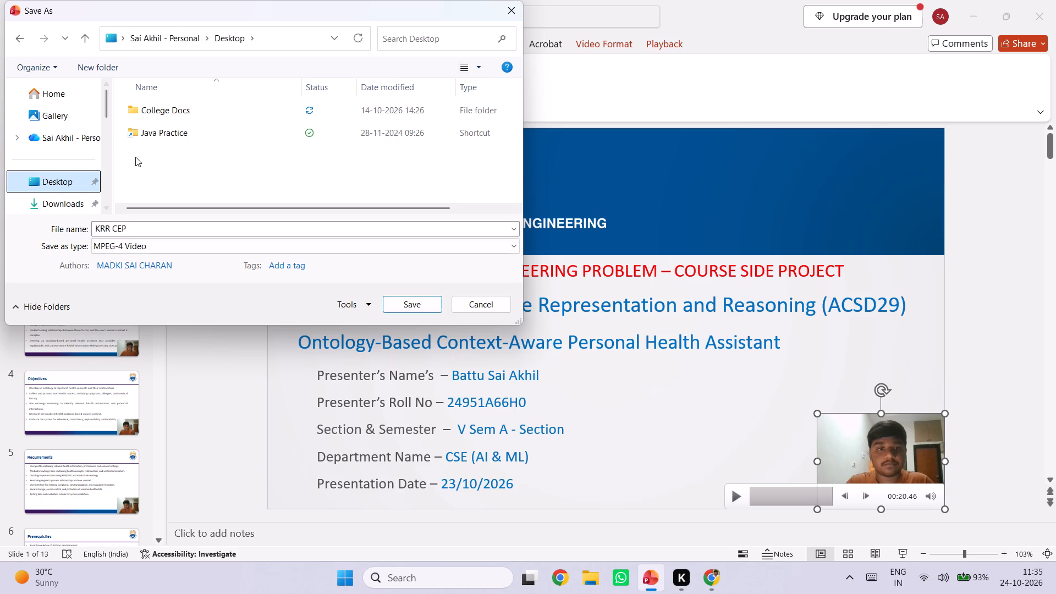
{"action": "scroll", "coordinate": [31, 187], "scroll_direction": "down", "scroll_amount": 1}
{"action": "scroll", "coordinate": [31, 187], "scroll_direction": "up", "scroll_amount": 1}
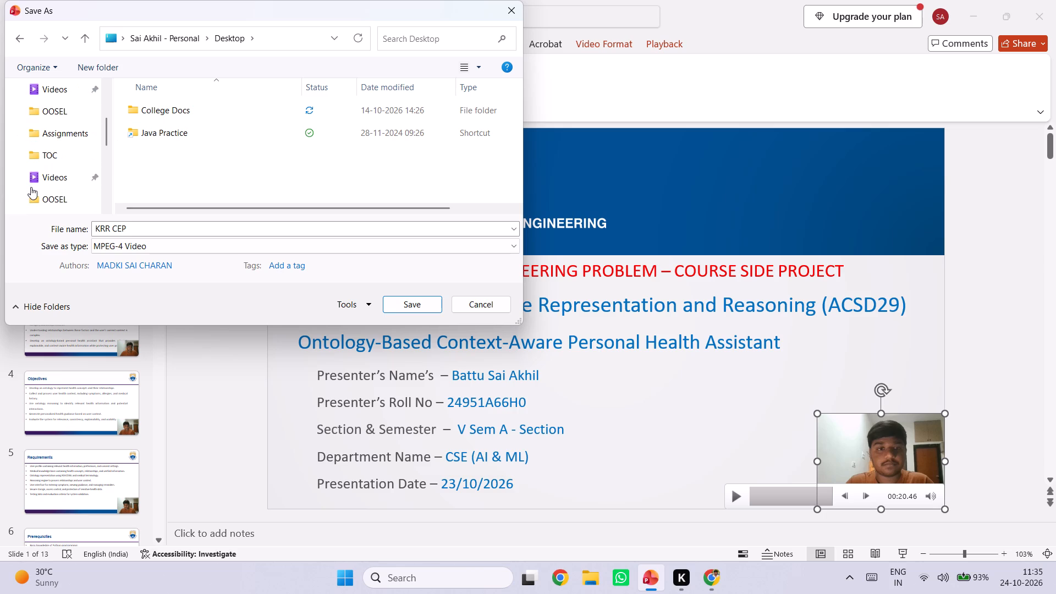
{"action": "scroll", "coordinate": [31, 187], "scroll_direction": "up", "scroll_amount": 1}
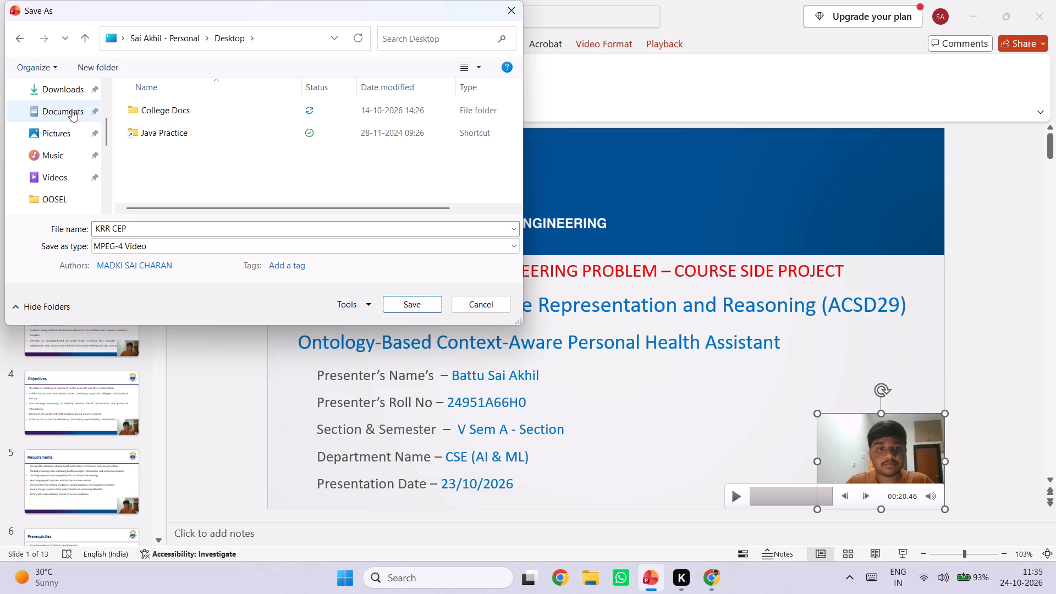
{"action": "left_click", "coordinate": [71, 109]}
{"action": "scroll", "coordinate": [174, 158], "scroll_direction": "down", "scroll_amount": 1}
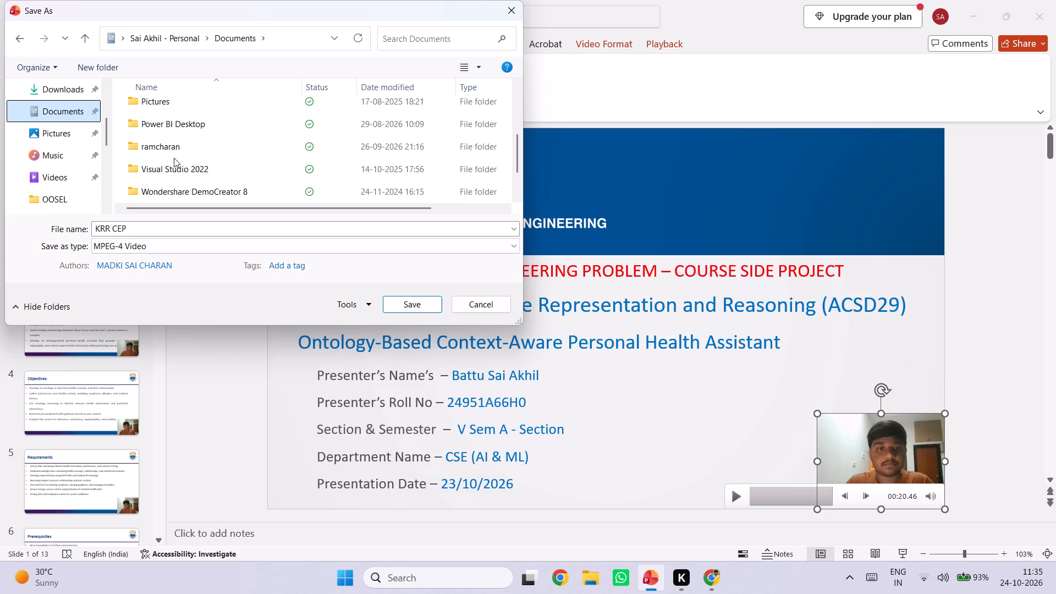
{"action": "scroll", "coordinate": [172, 133], "scroll_direction": "down", "scroll_amount": 1}
{"action": "double_click", "coordinate": [161, 163]}
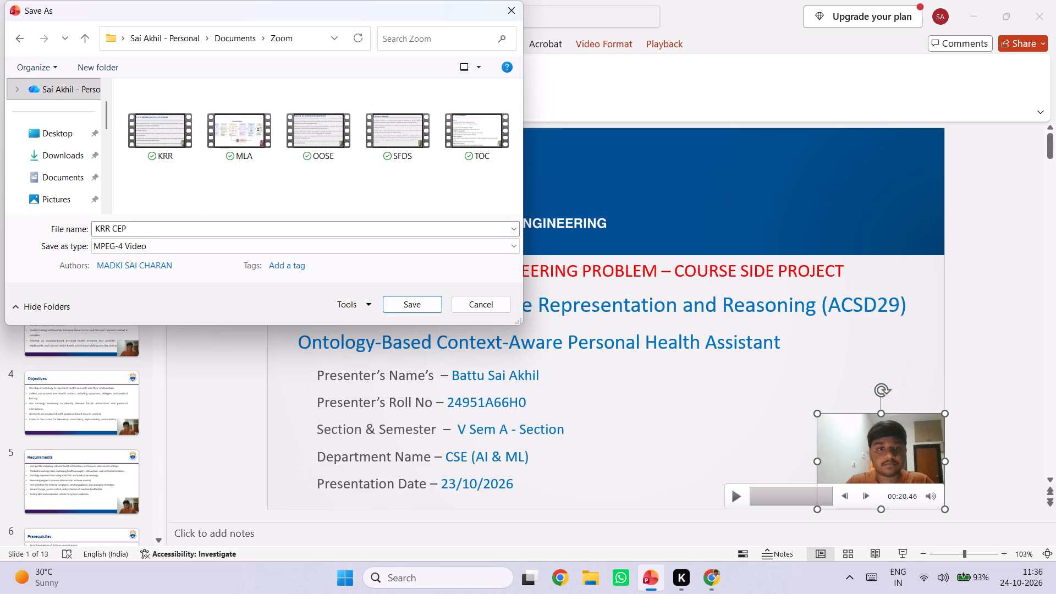
{"action": "left_click", "coordinate": [257, 249]}
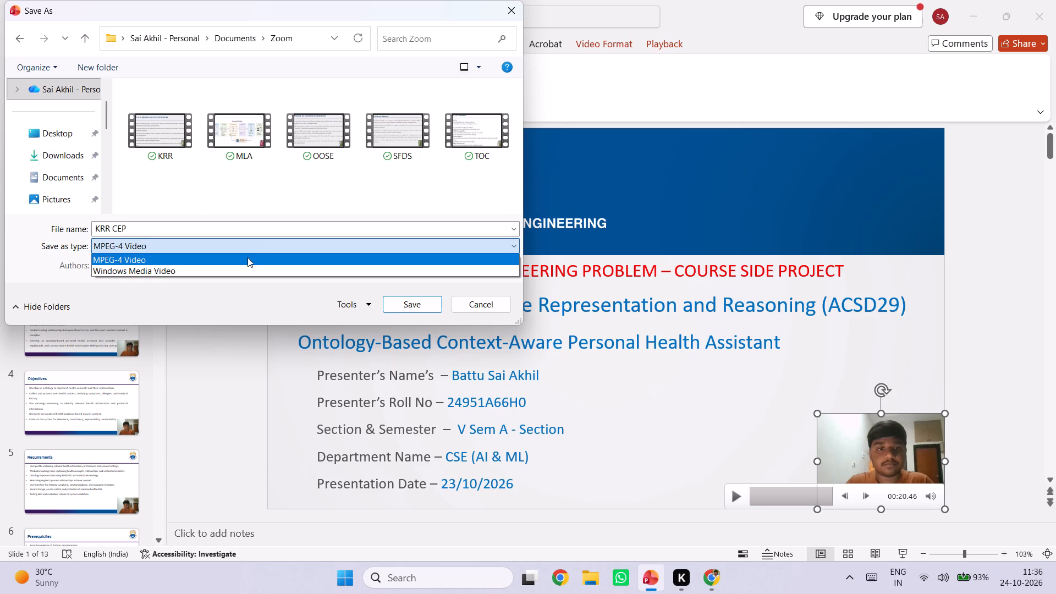
{"action": "left_click", "coordinate": [243, 255]}
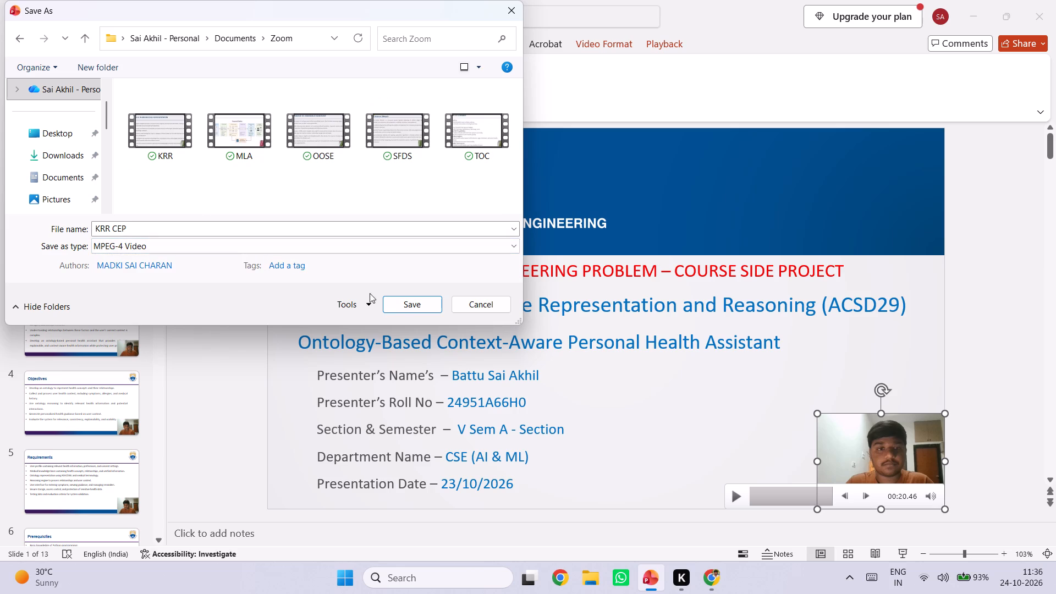
{"action": "left_click", "coordinate": [409, 310]}
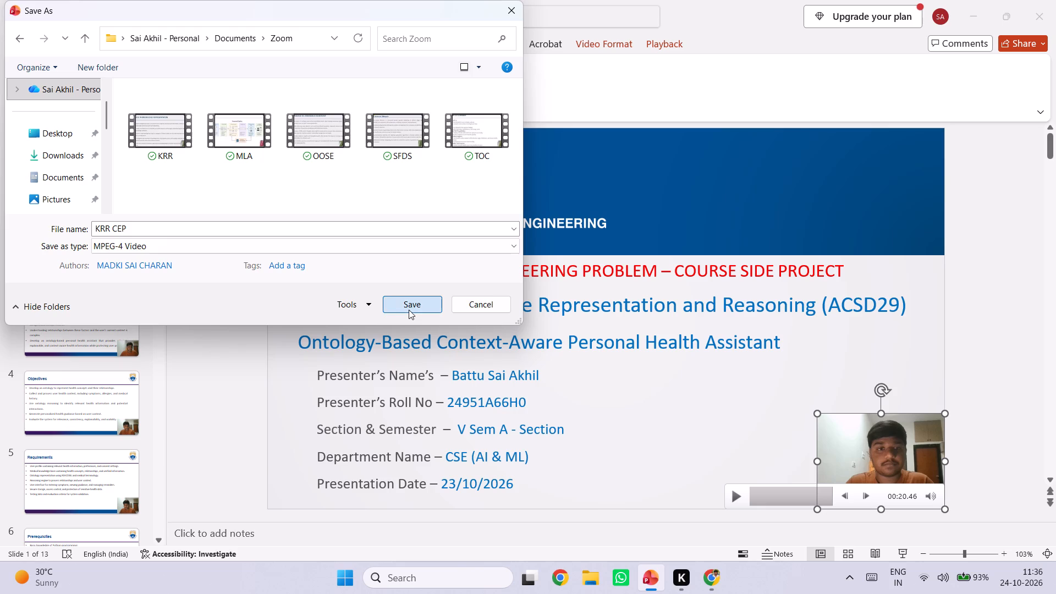
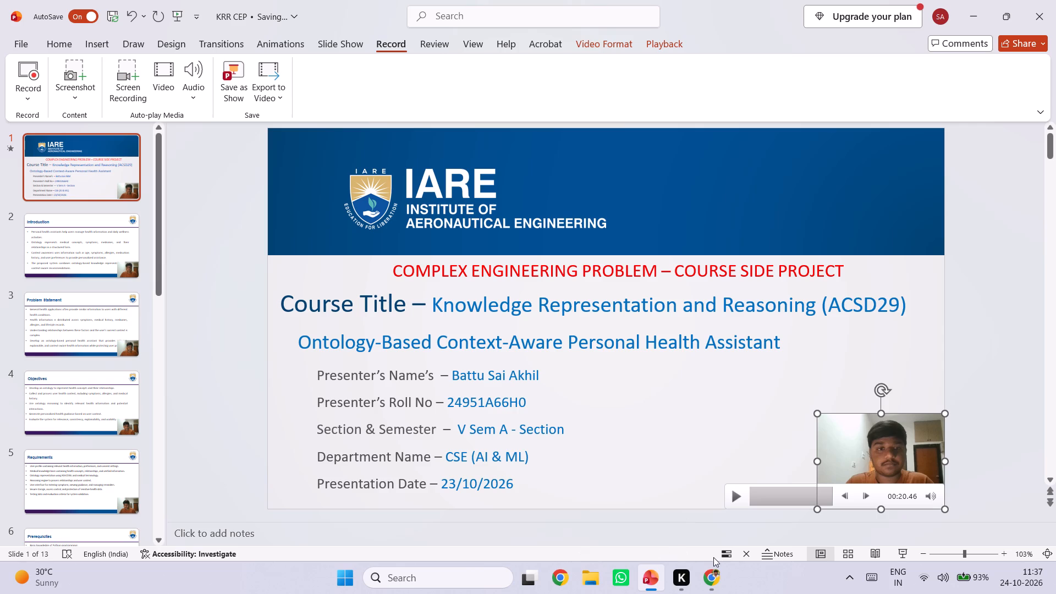
Switch to File Explorer and open the exported KRR CEP video from the Zoom folder inside Documents.
{"action": "left_click", "coordinate": [743, 557]}
{"action": "left_click", "coordinate": [588, 581]}
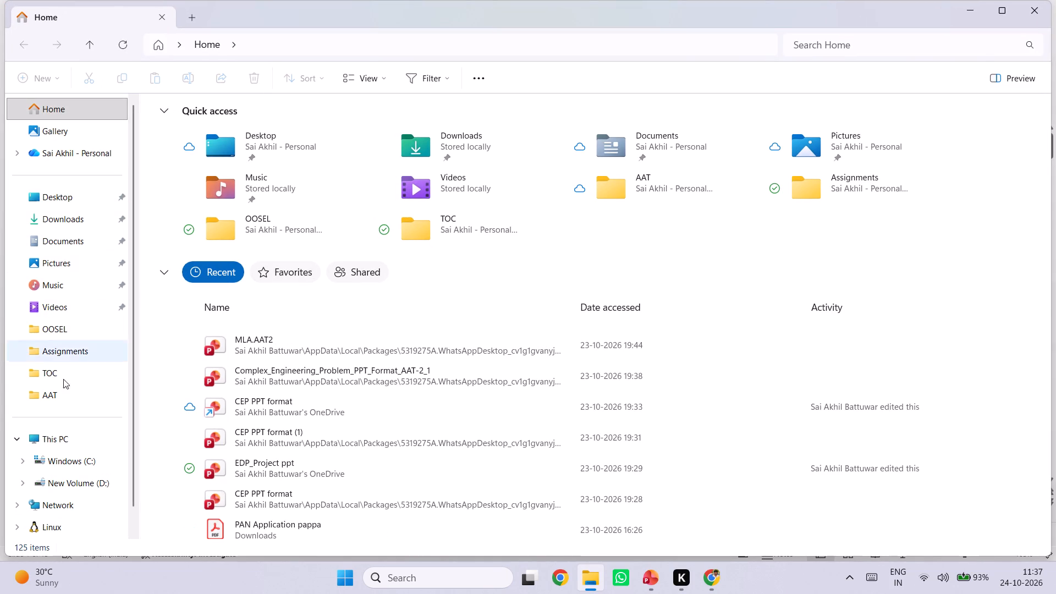
{"action": "left_click", "coordinate": [65, 240]}
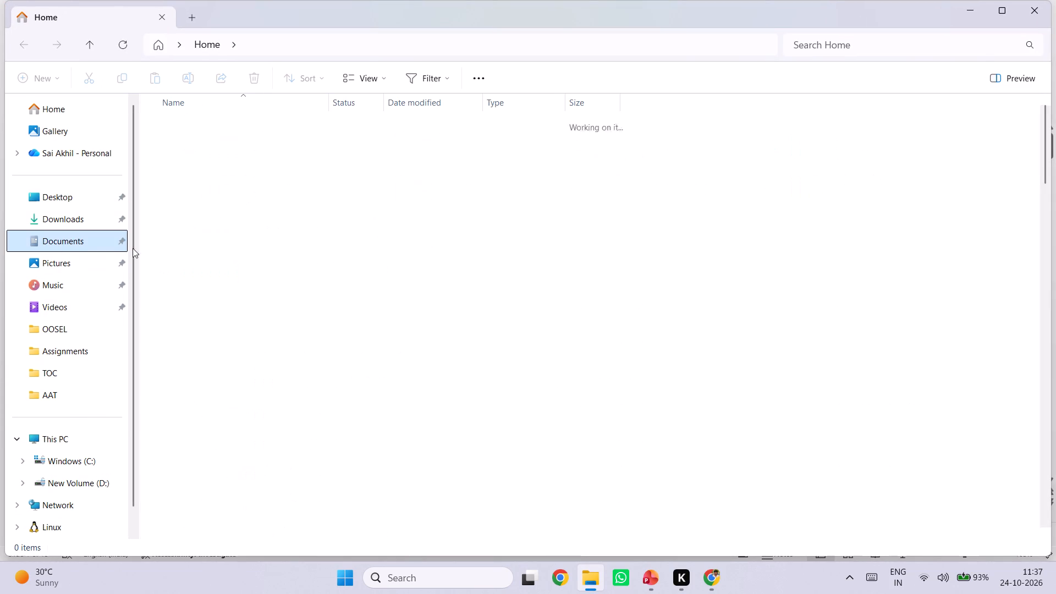
{"action": "double_click", "coordinate": [172, 342]}
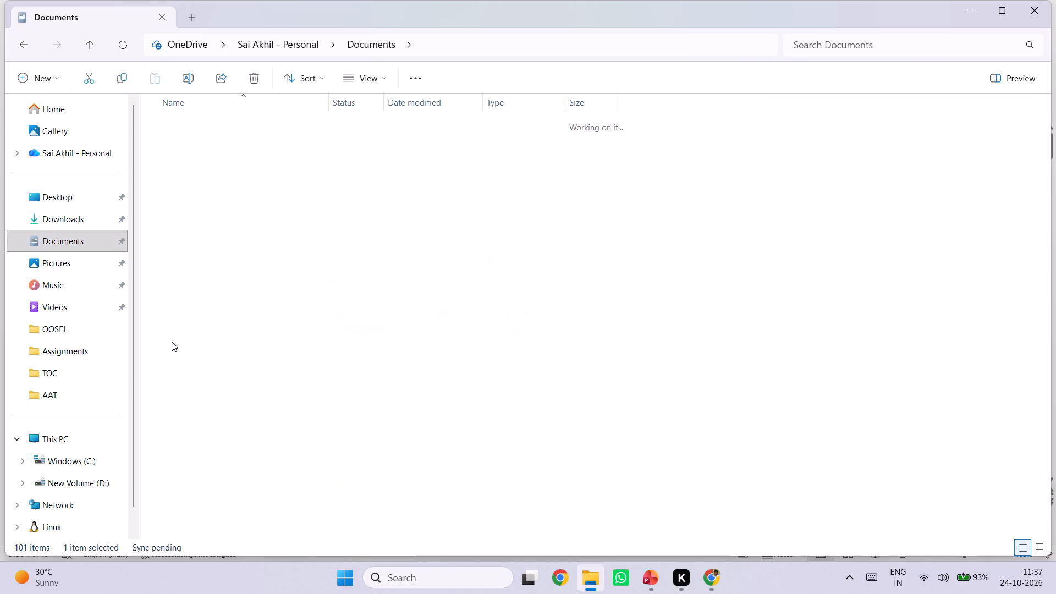
{"action": "double_click", "coordinate": [183, 130]}
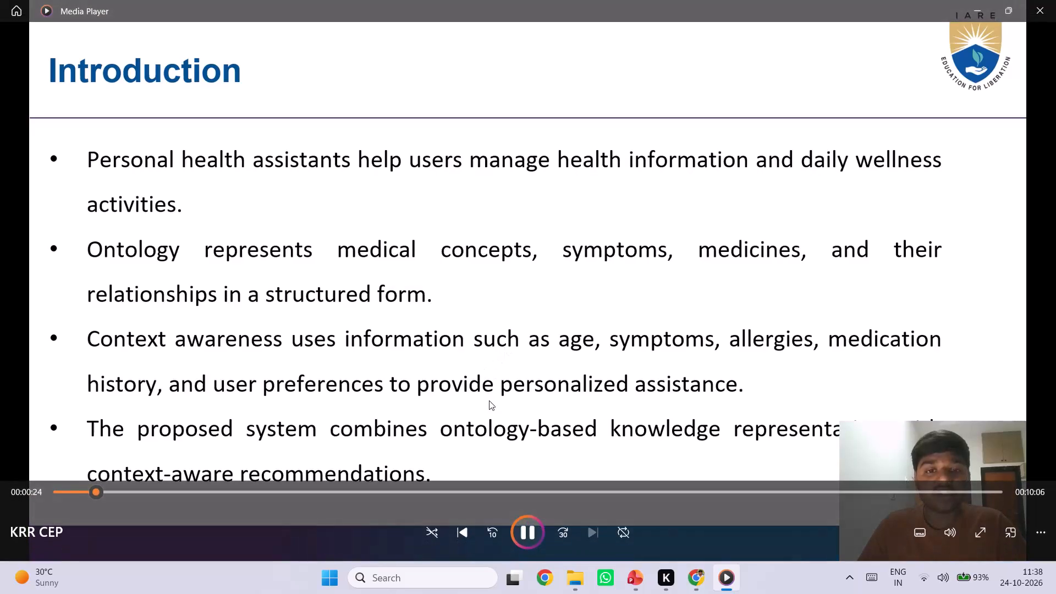
Check the video's playback on the Requirements, Objectives, Prerequisites and Technologies Used slides, including in full screen, and close the player and folder window.
{"action": "left_click", "coordinate": [576, 493]}
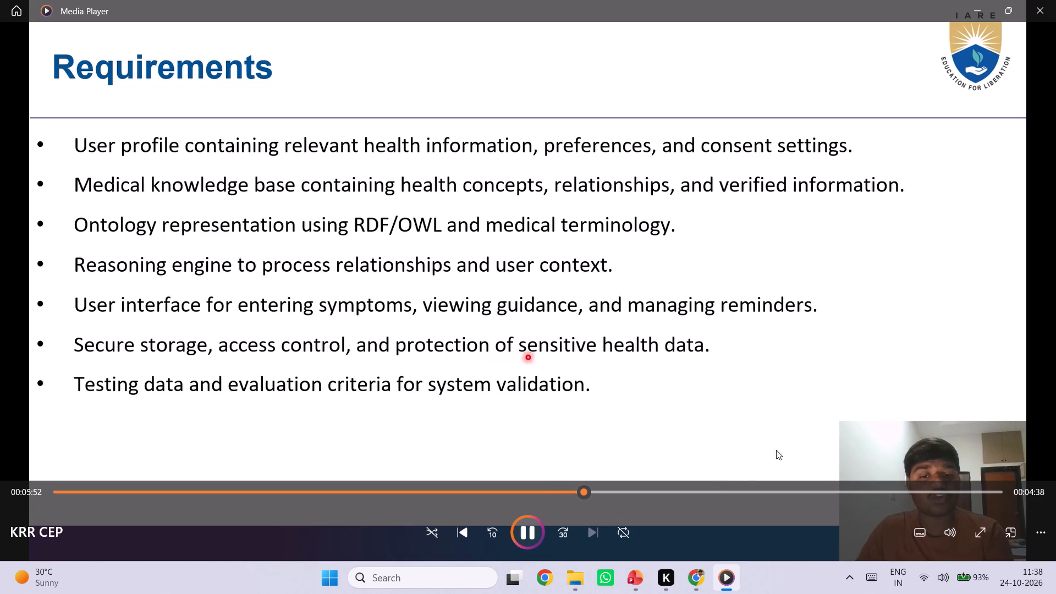
{"action": "left_click", "coordinate": [499, 491]}
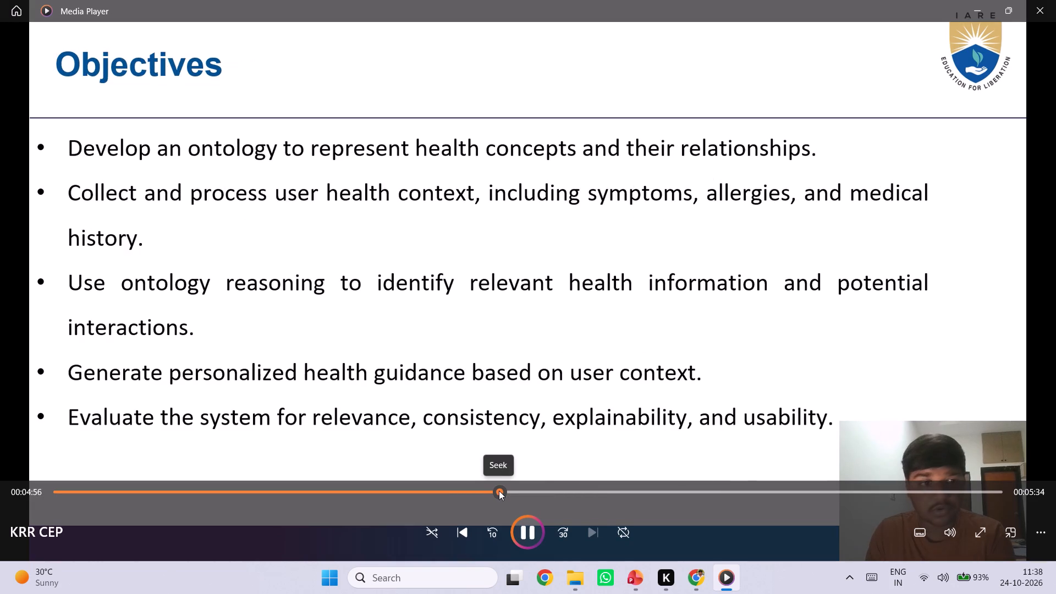
{"action": "left_click", "coordinate": [469, 493]}
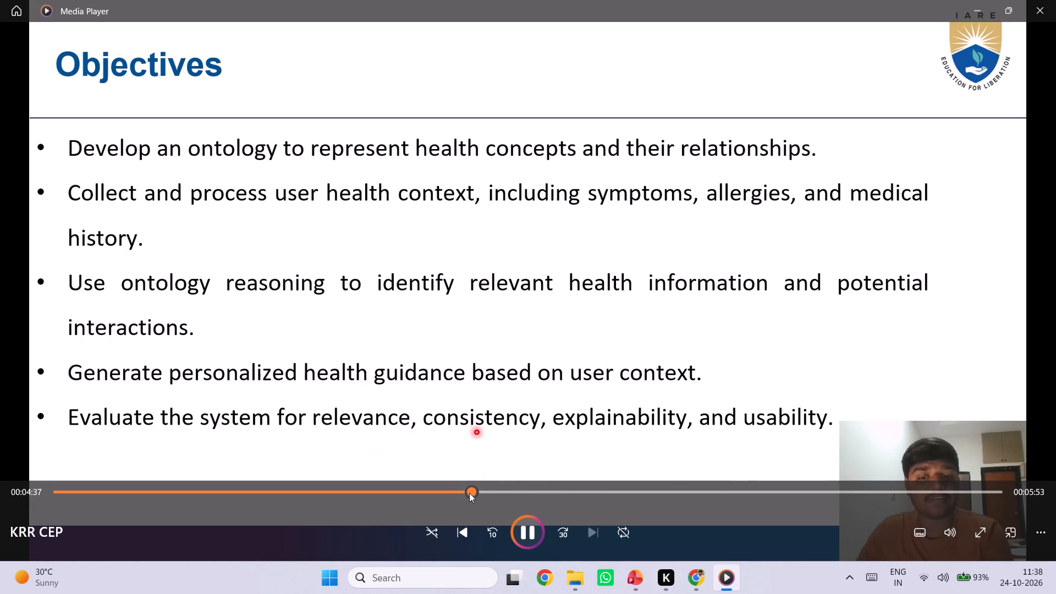
{"action": "left_click", "coordinate": [591, 487]}
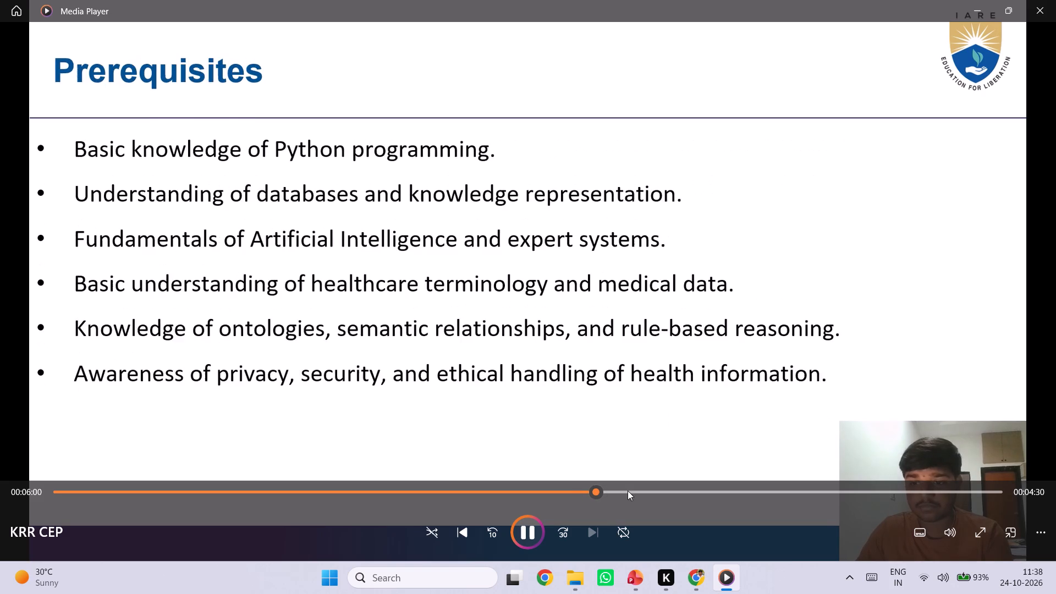
{"action": "left_click", "coordinate": [628, 491]}
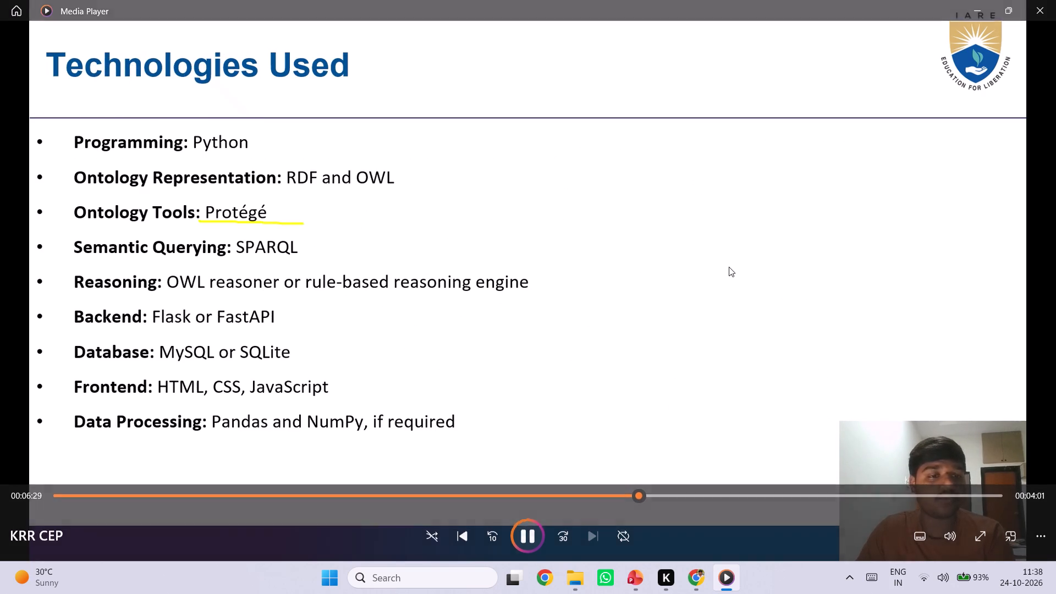
{"action": "left_click", "coordinate": [978, 528]}
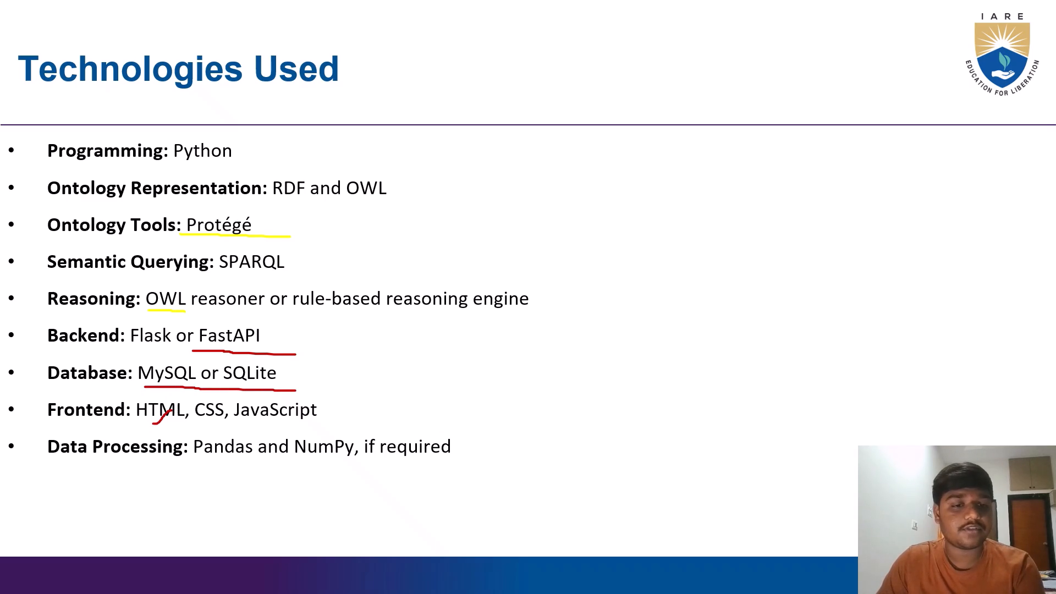
{"action": "key", "text": "Escape"}
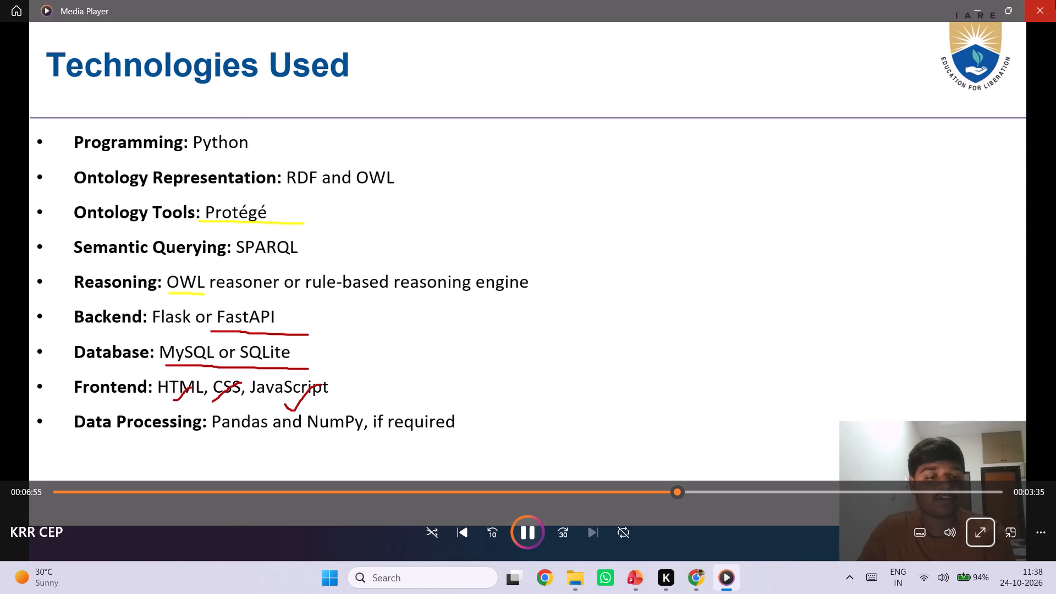
{"action": "left_click", "coordinate": [1055, 0]}
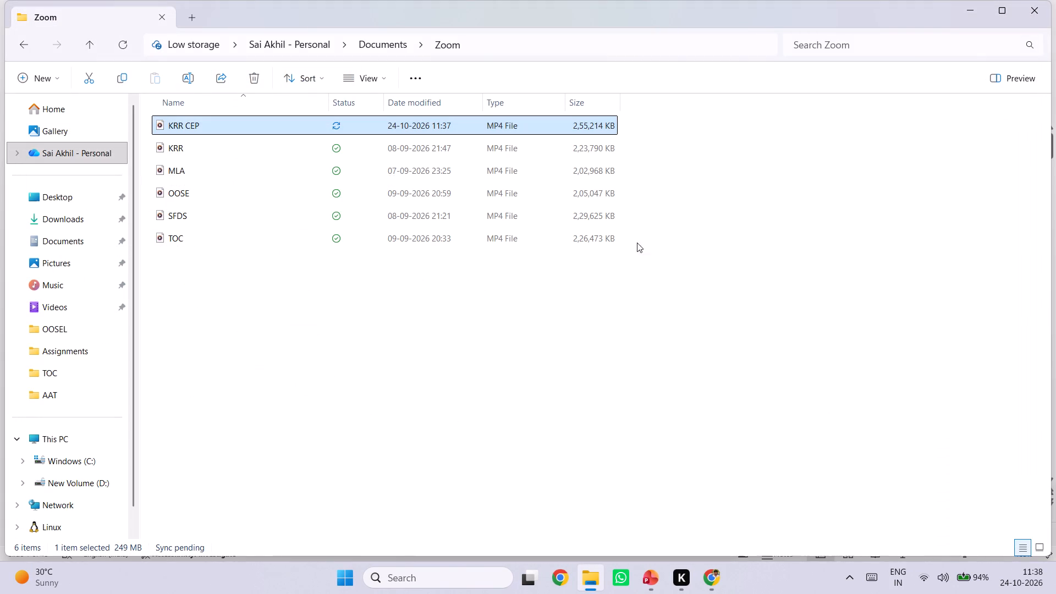
{"action": "left_click", "coordinate": [1029, 8]}
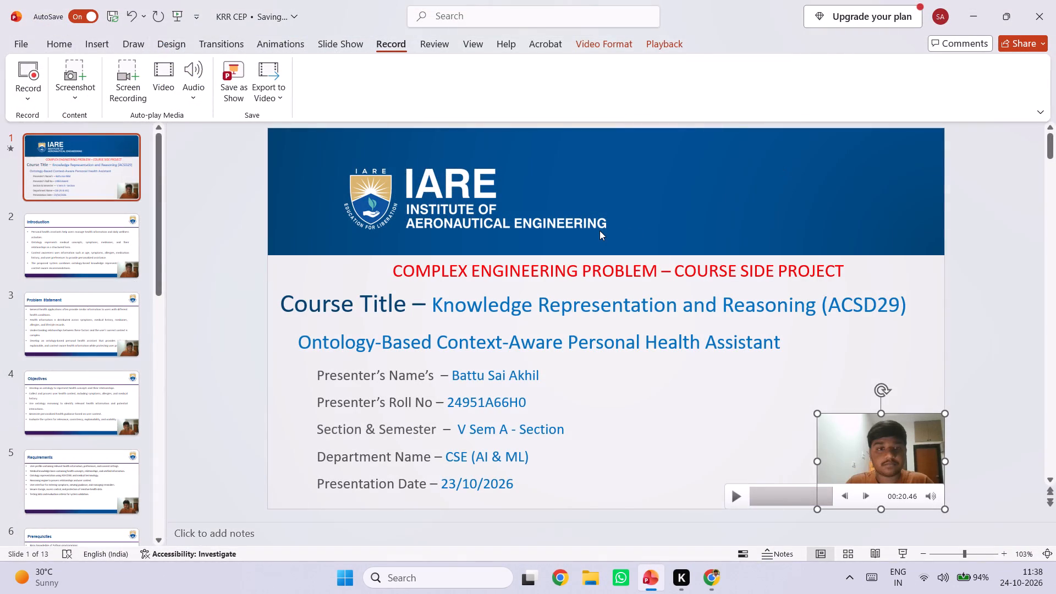
Open the recording view from the current title slide and show the options for clearing recordings.
{"action": "left_click", "coordinate": [35, 99]}
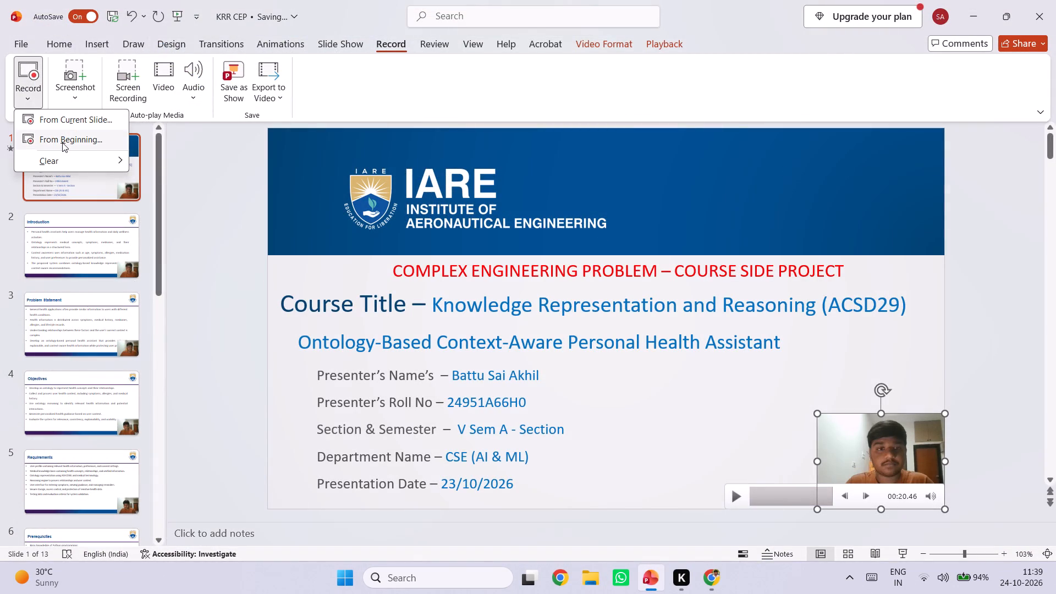
{"action": "left_click", "coordinate": [66, 123]}
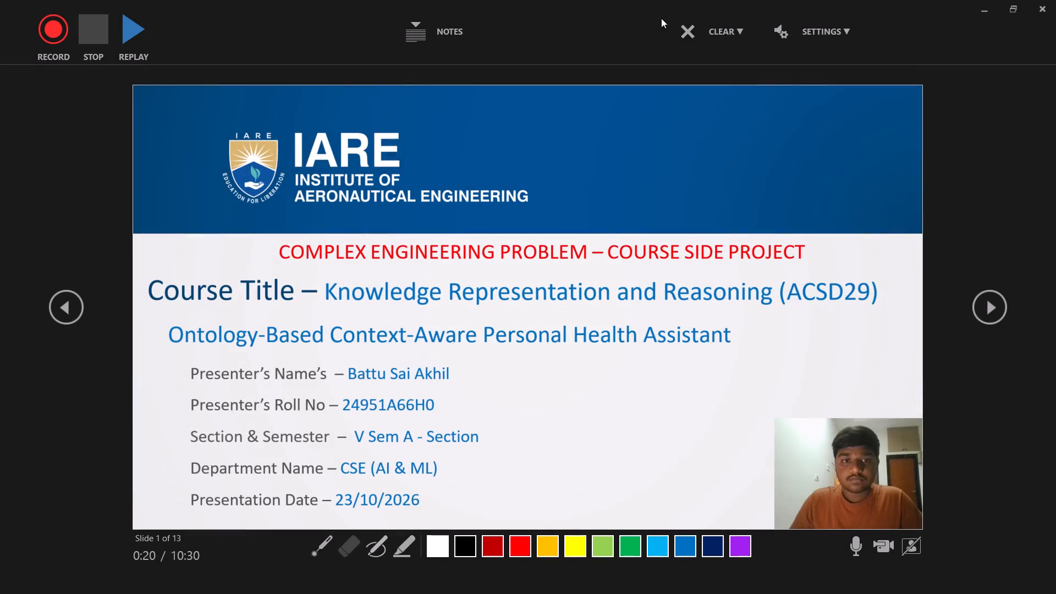
{"action": "left_click", "coordinate": [705, 34]}
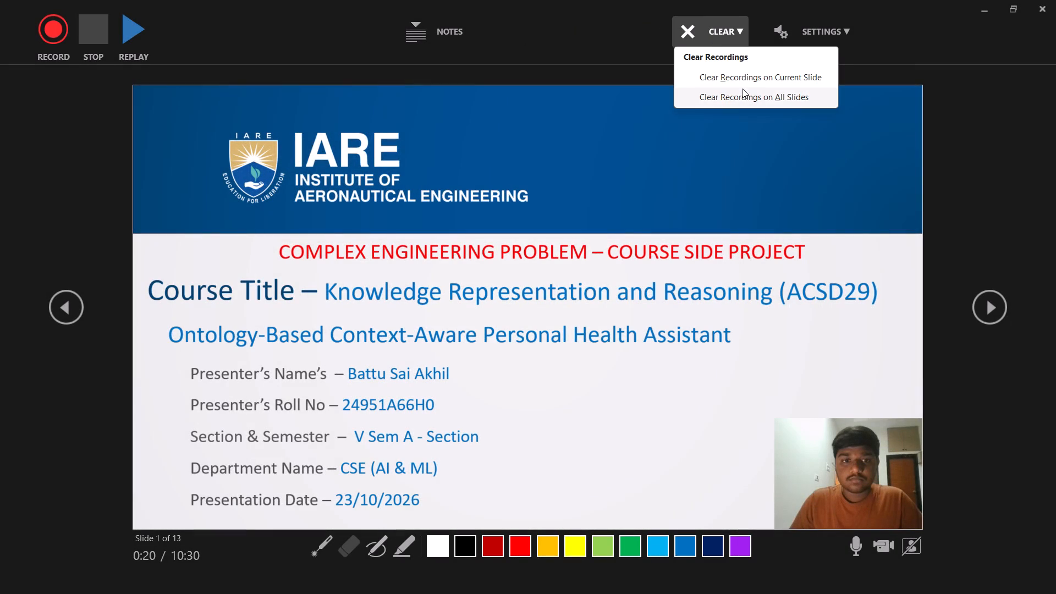
Clear the recordings on the current title slide and close the recording view.
{"action": "left_click", "coordinate": [748, 77]}
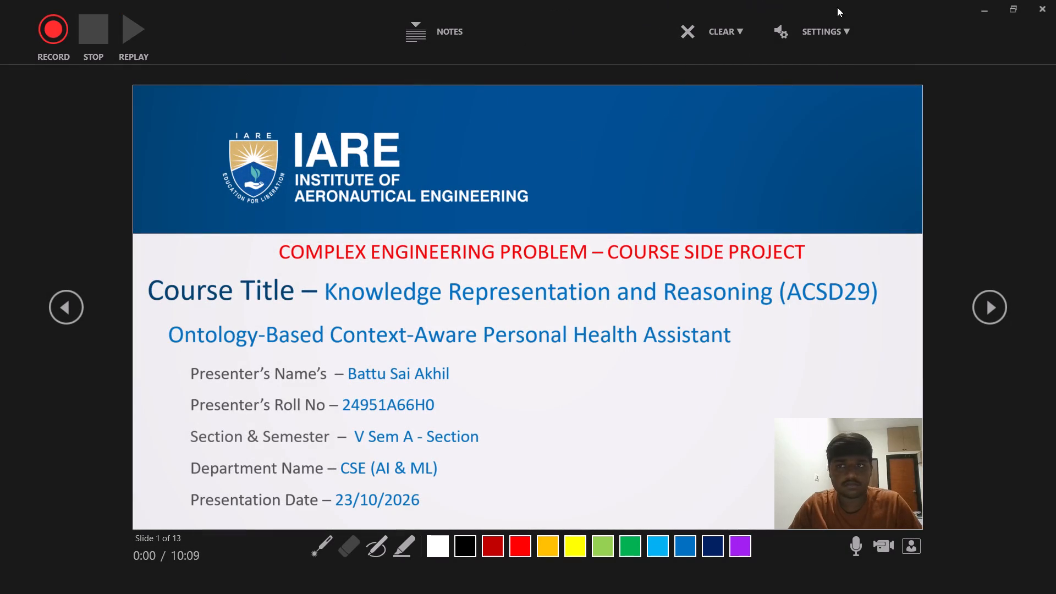